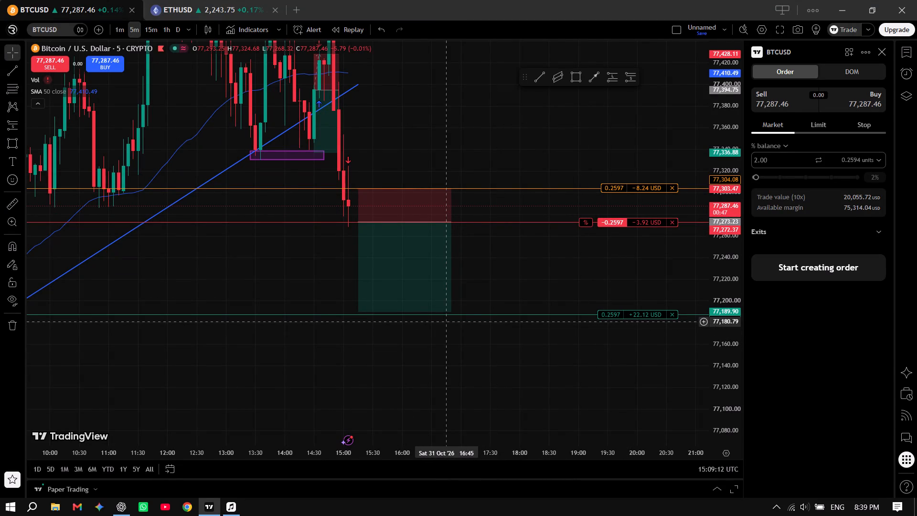
Move the BTCUSD short position drawing to start at 15:00 and set its target level to about 77,187.41.
left_click_drag(427, 279, 412, 280)
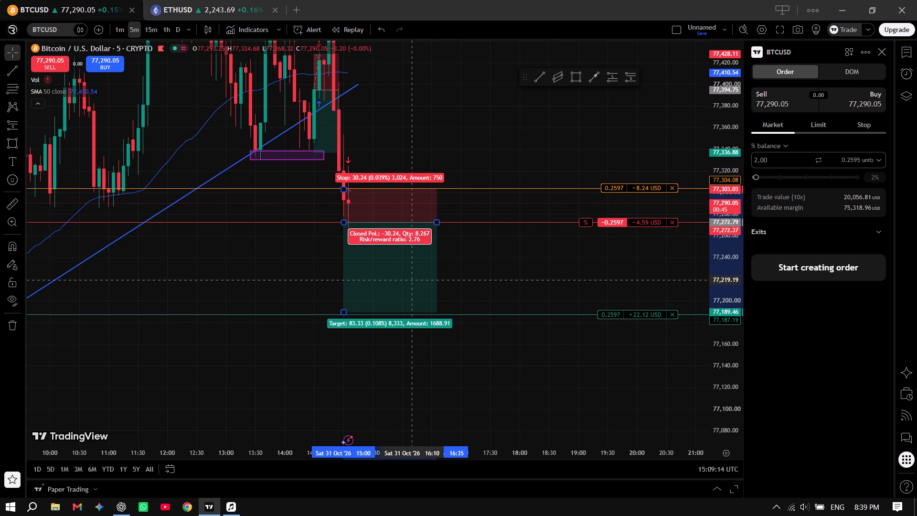
left_click_drag(412, 280, 414, 279)
left_click(344, 311)
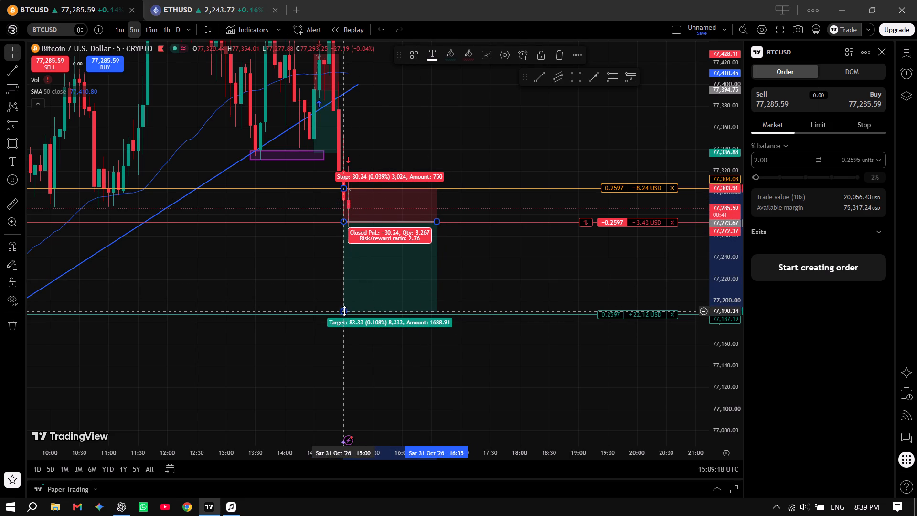
left_click(524, 395)
Compare the open short positions on the ETHUSD and BTCUSD charts, including BTCUSD on the 15-minute timeframe.
left_click(213, 0)
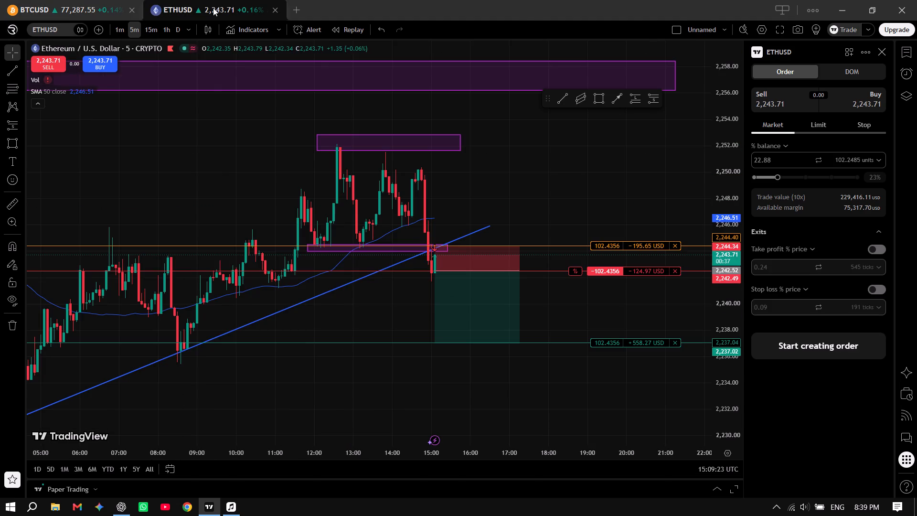
scroll(539, 290, "up", 3)
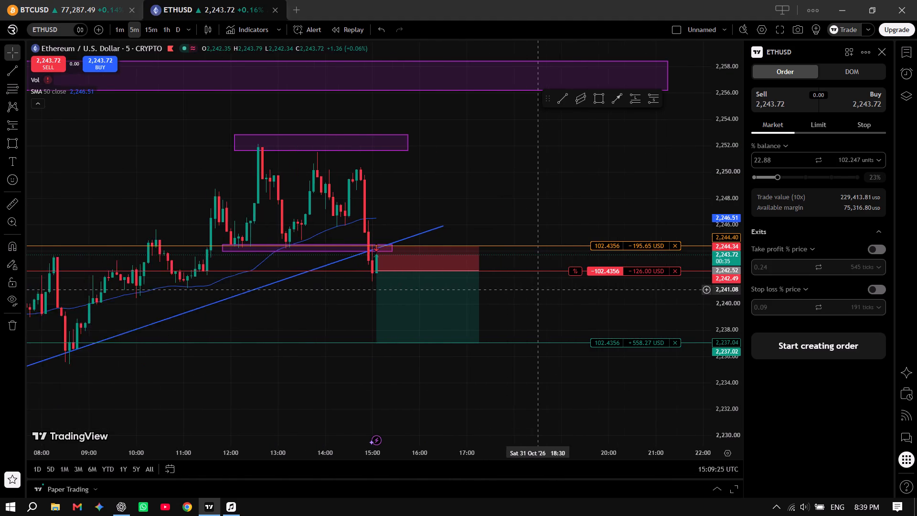
scroll(276, 322, "down", 3)
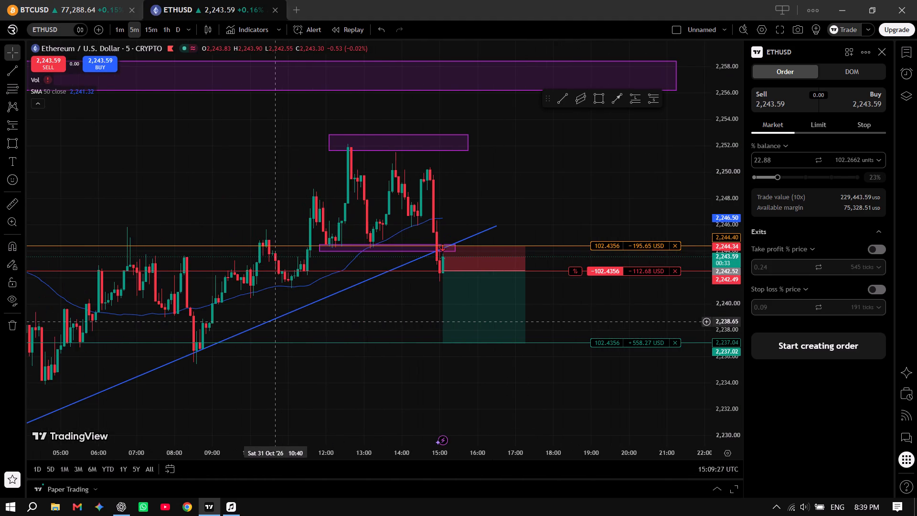
scroll(302, 303, "up", 4)
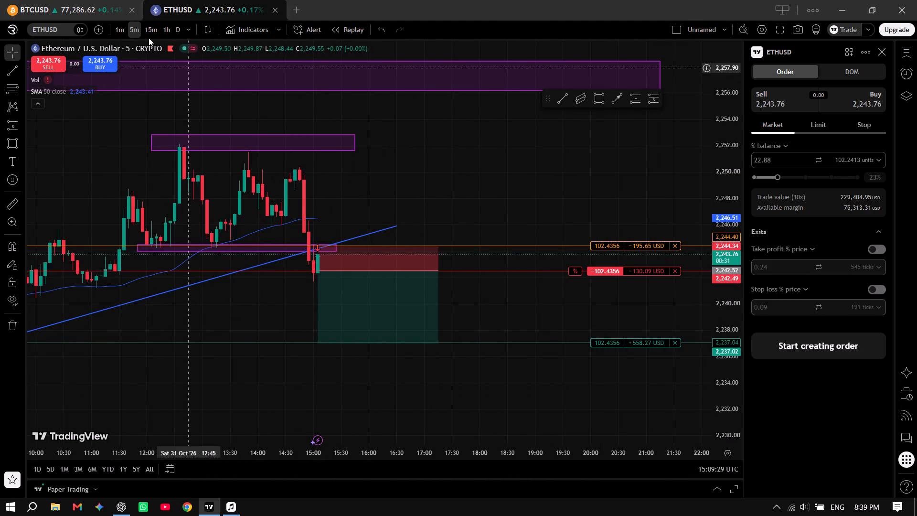
left_click(84, 0)
left_click(151, 32)
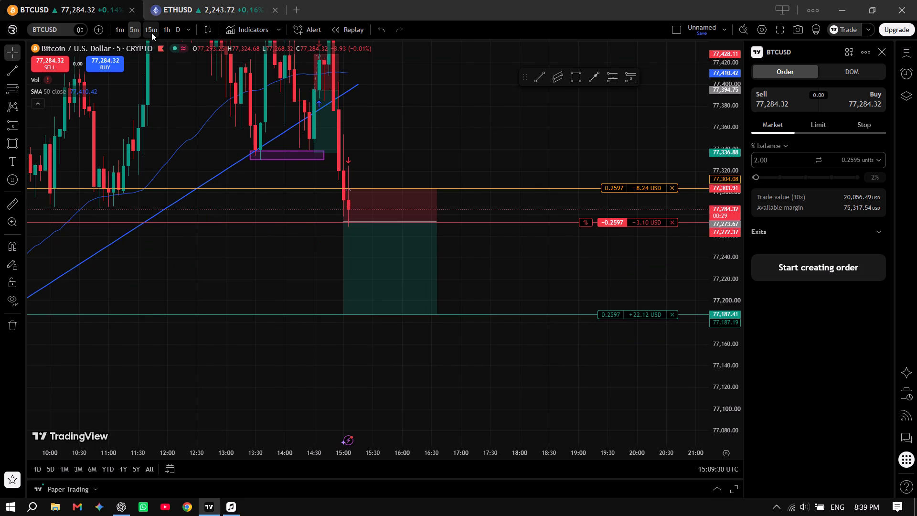
left_click(130, 32)
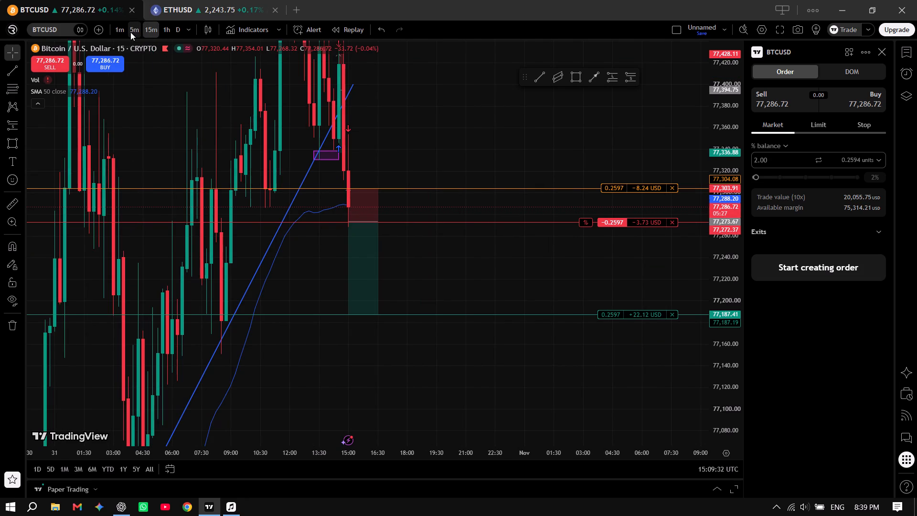
left_click(227, 6)
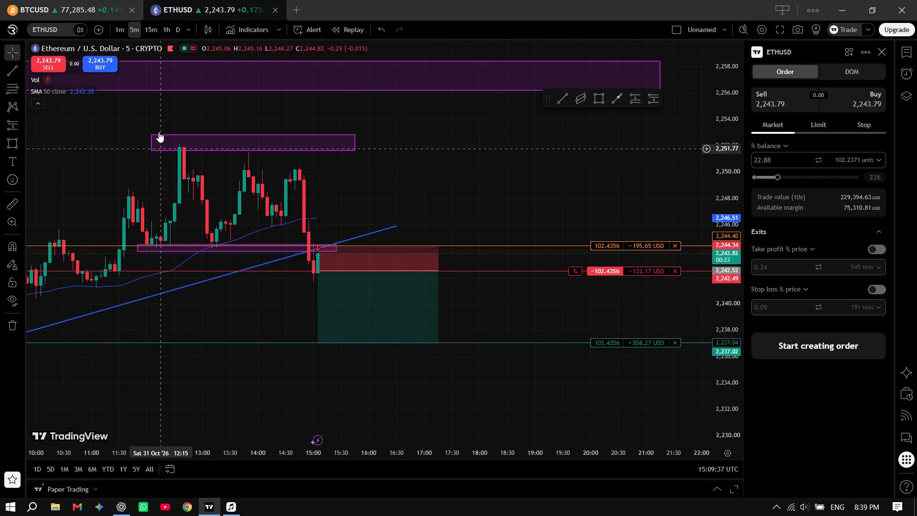
left_click(53, 0)
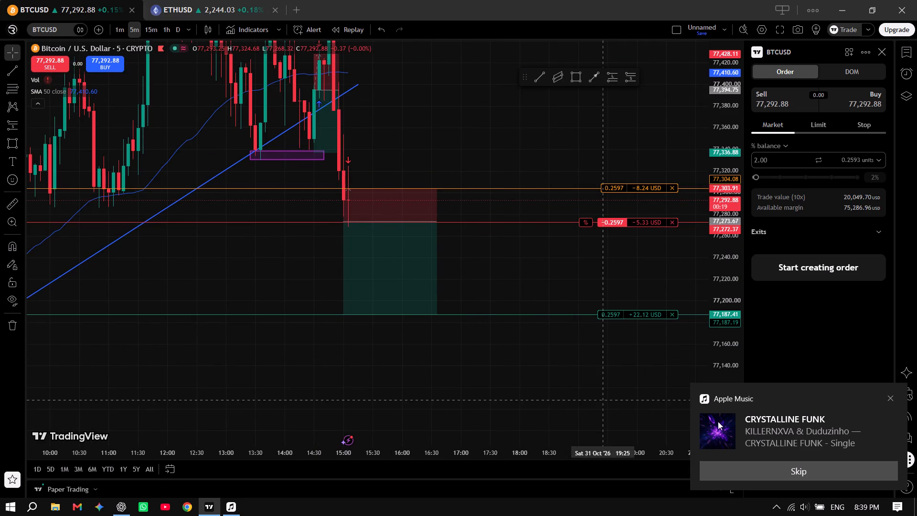
left_click(887, 400)
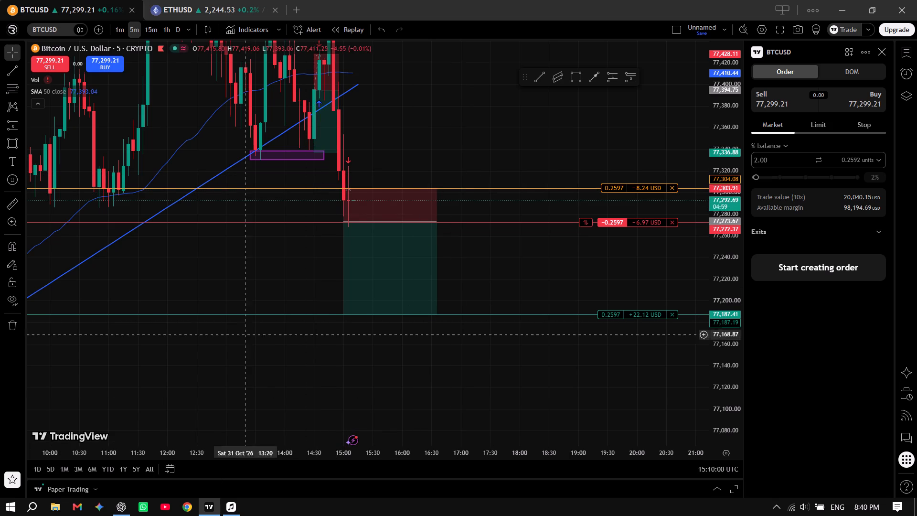
Examine BTCUSD's 5-minute price action around the open short position and its stop level.
scroll(200, 362, "up", 2)
scroll(200, 362, "down", 6)
scroll(200, 362, "up", 2)
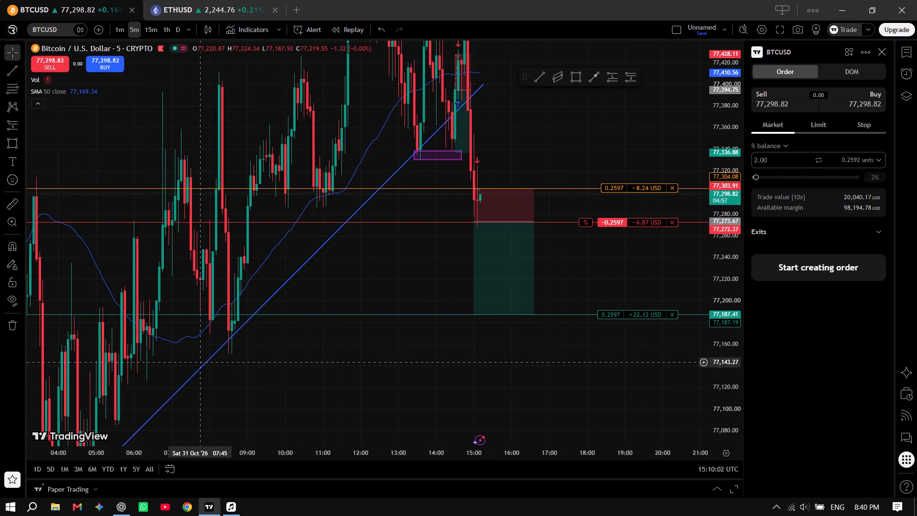
scroll(200, 362, "up", 3)
scroll(200, 362, "down", 2)
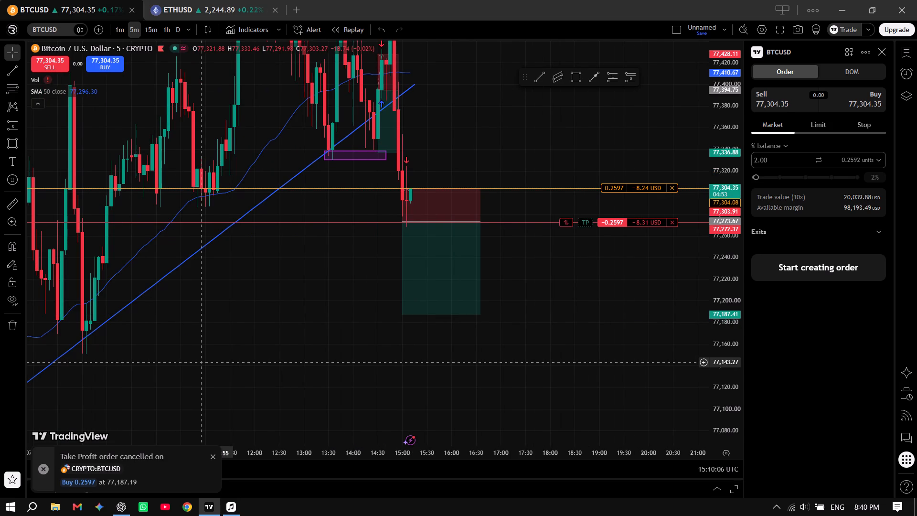
scroll(492, 295, "up", 1)
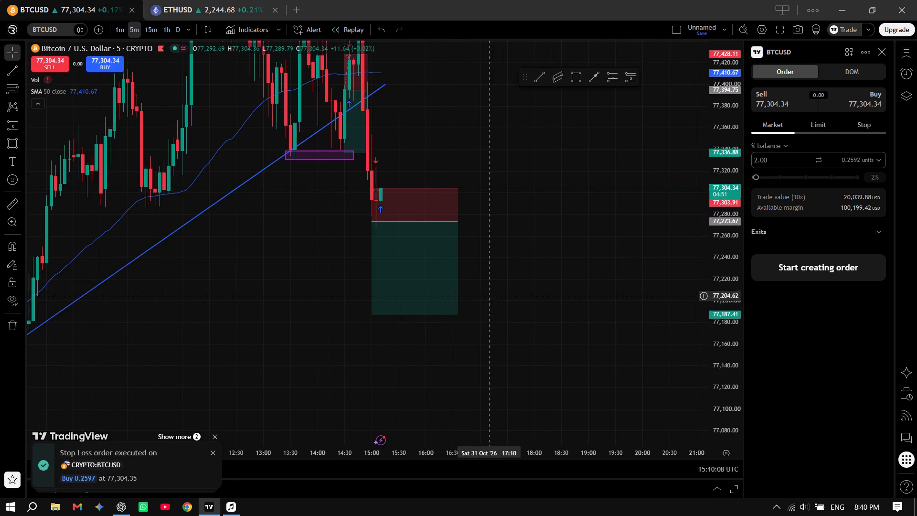
Delete the short position drawing from the BTCUSD chart.
left_click(410, 275)
left_click(558, 59)
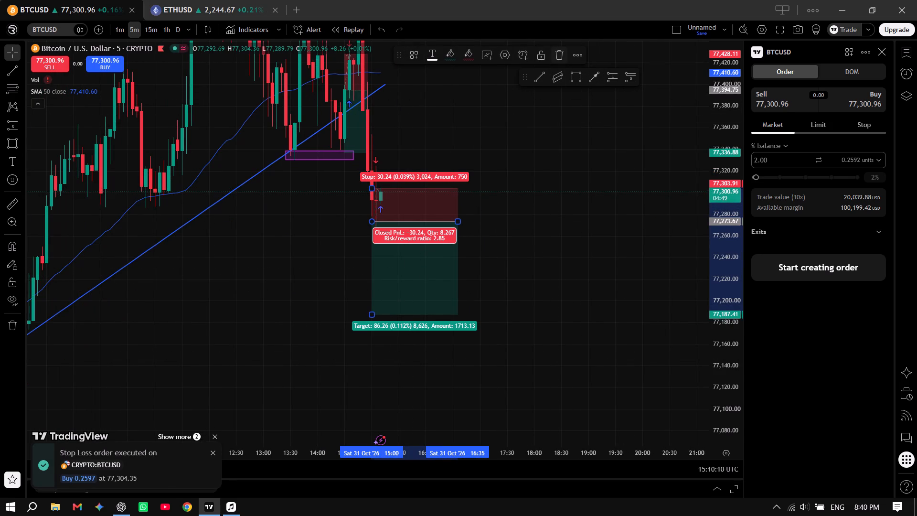
Delete the short position drawing from the ETHUSD chart.
left_click(213, 0)
left_click(385, 301)
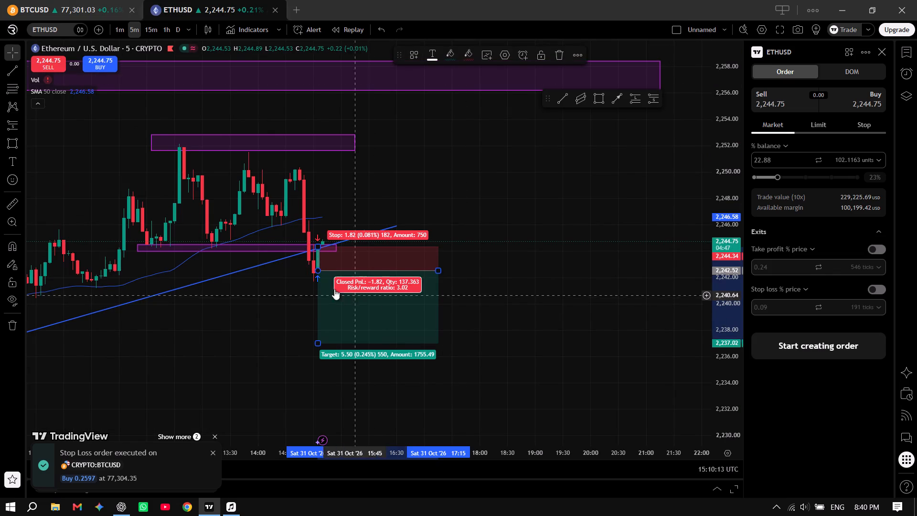
left_click(560, 58)
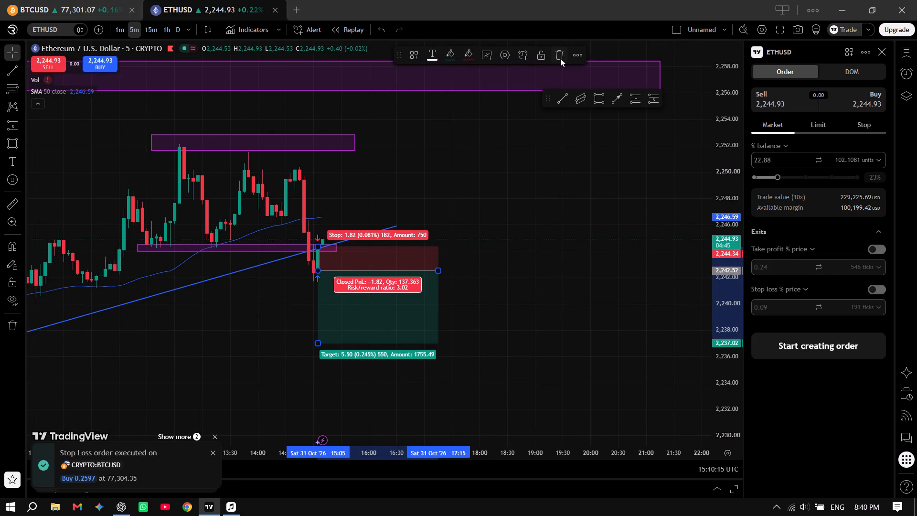
scroll(284, 366, "down", 1)
Dismiss the order notifications and review the closed trades in an enlarged Paper Trading trade history.
left_click(212, 438)
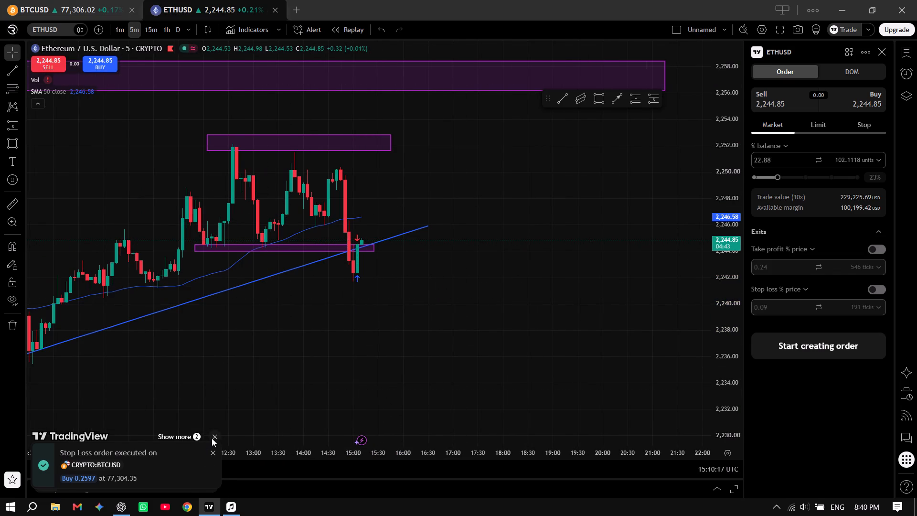
left_click(56, 488)
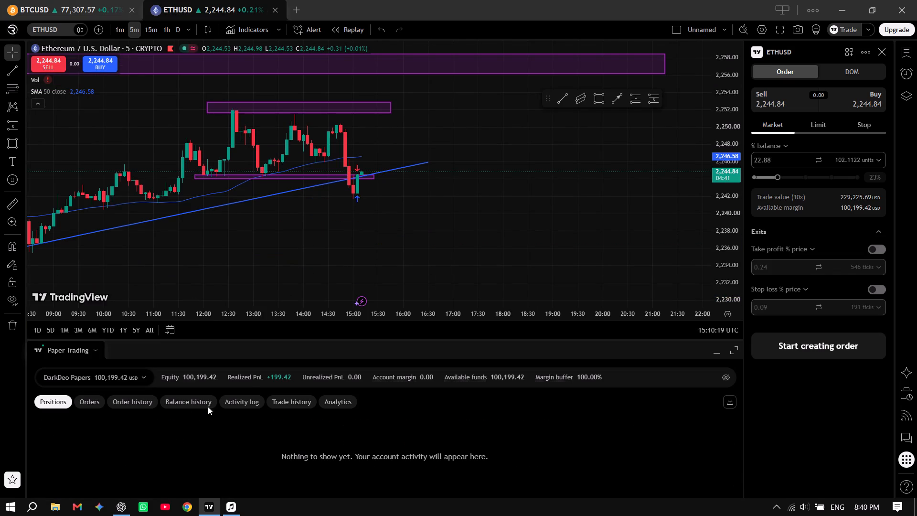
left_click(281, 405)
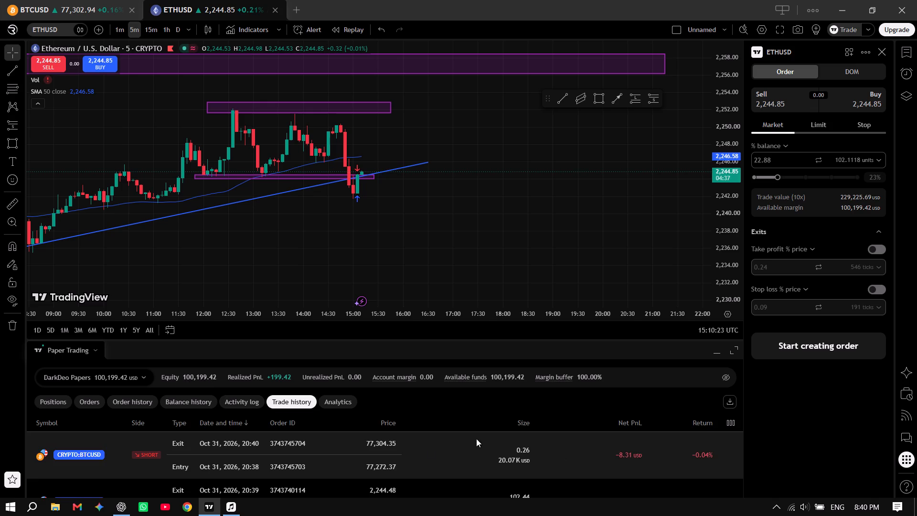
scroll(430, 448, "down", 2)
scroll(420, 488, "up", 2)
scroll(432, 446, "up", 1)
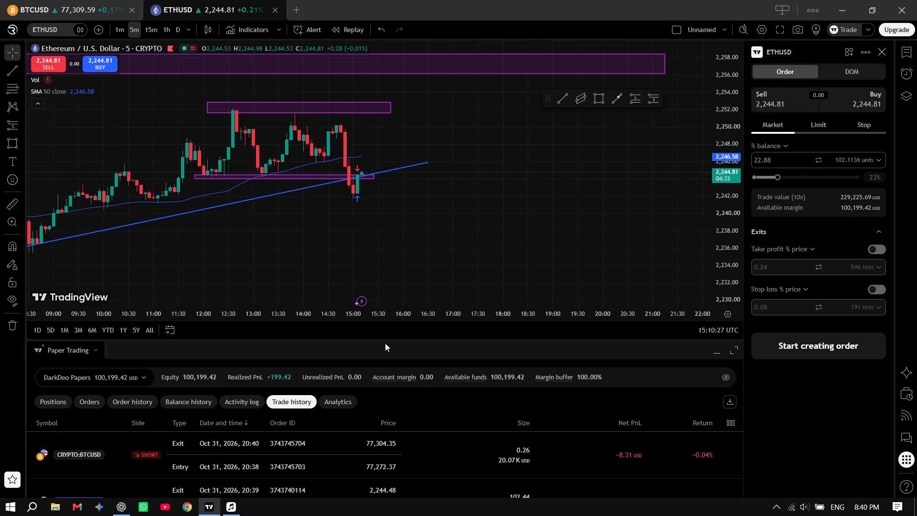
left_click_drag(386, 338, 388, 333)
left_click_drag(383, 340, 393, 298)
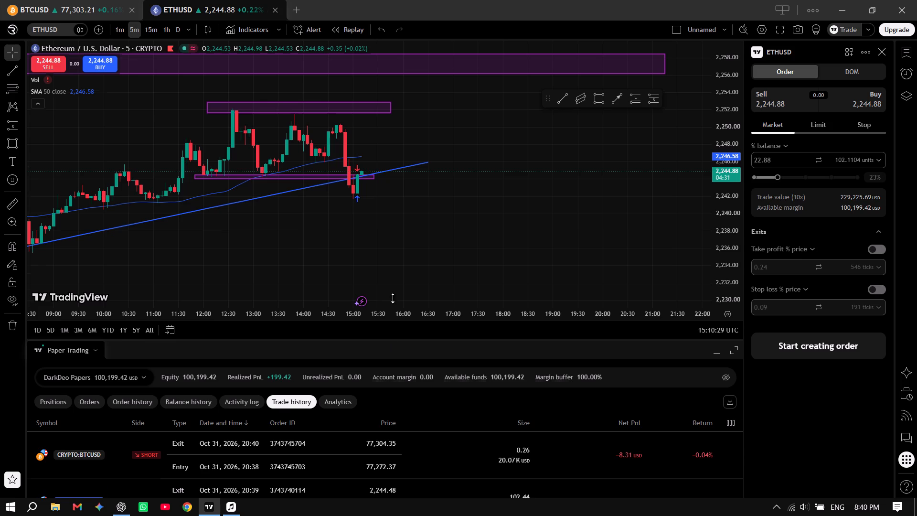
left_click_drag(393, 298, 397, 257)
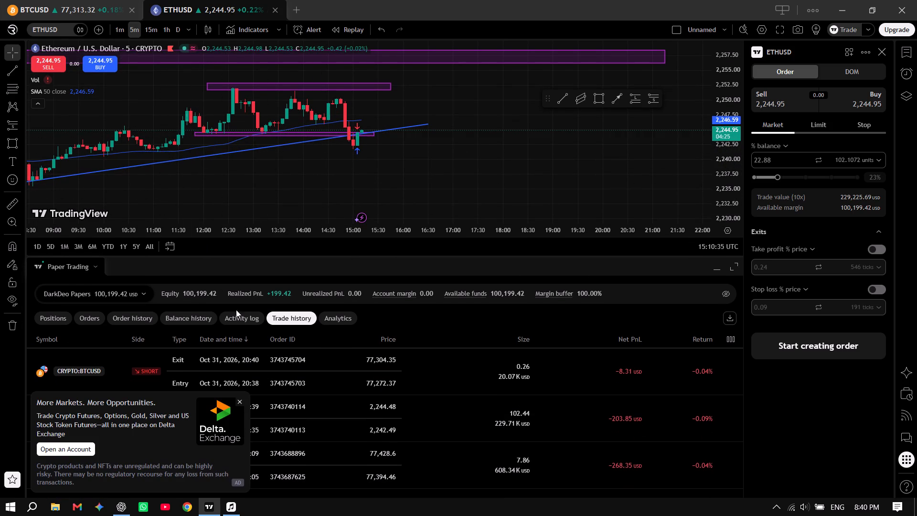
left_click(238, 401)
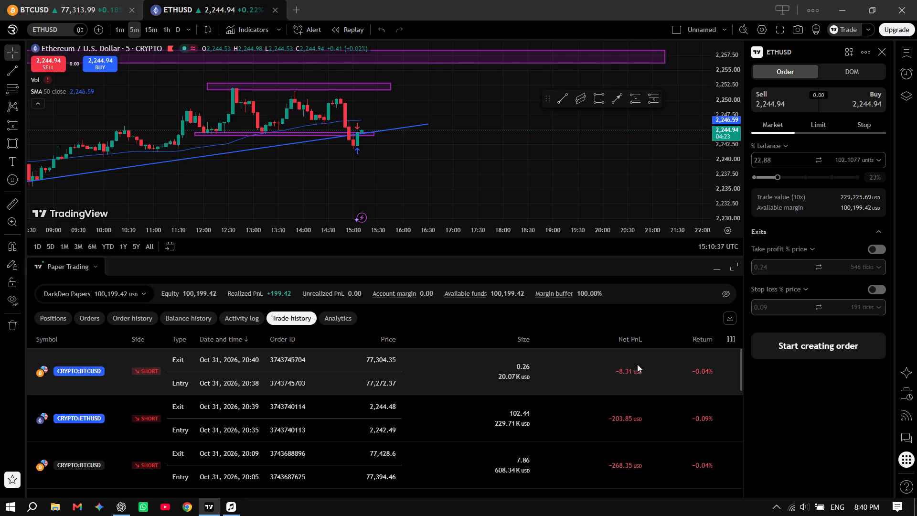
scroll(440, 396, "down", 2)
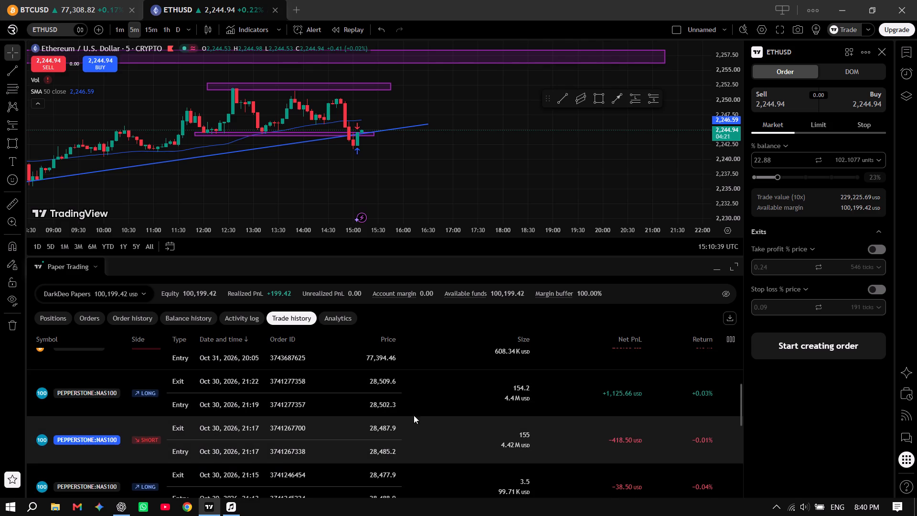
scroll(413, 415, "up", 3)
scroll(326, 395, "up", 1)
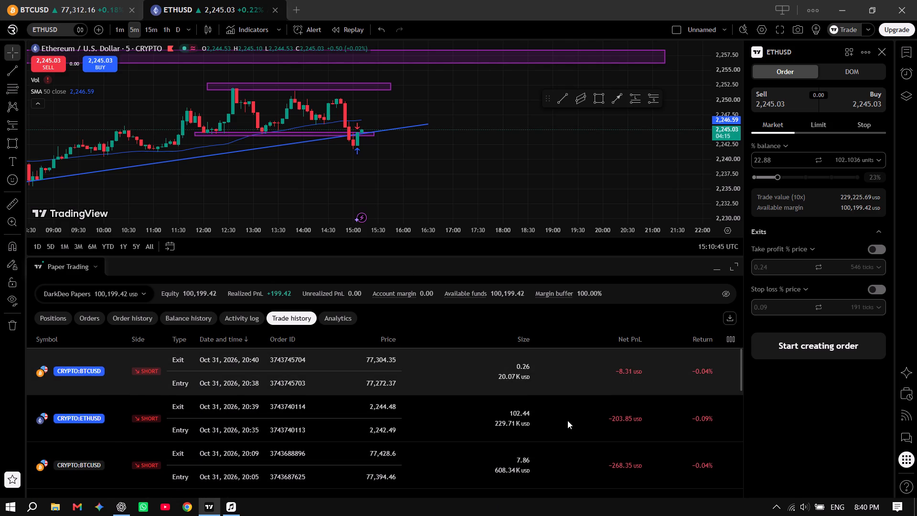
Check the Paper Trading positions list and collapse the account panel to bring back the full ETHUSD chart.
left_click(59, 315)
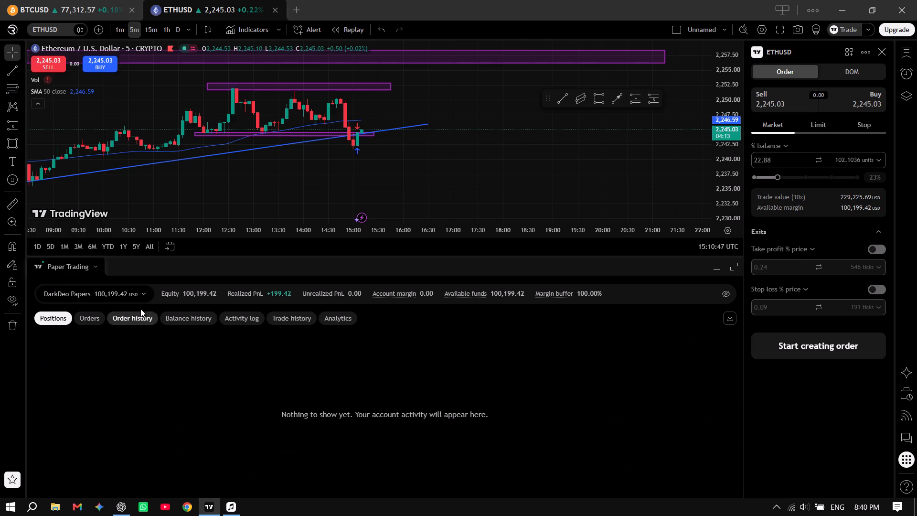
left_click_drag(404, 257, 366, 426)
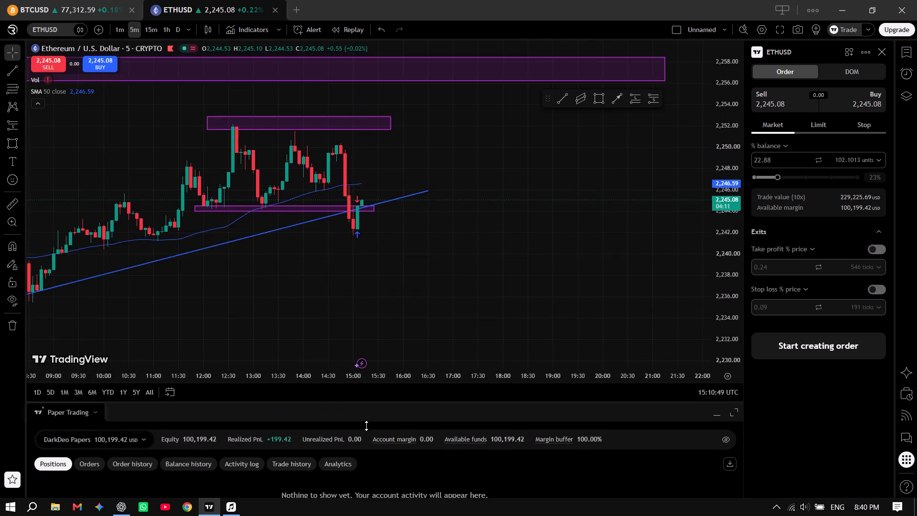
left_click_drag(366, 426, 356, 482)
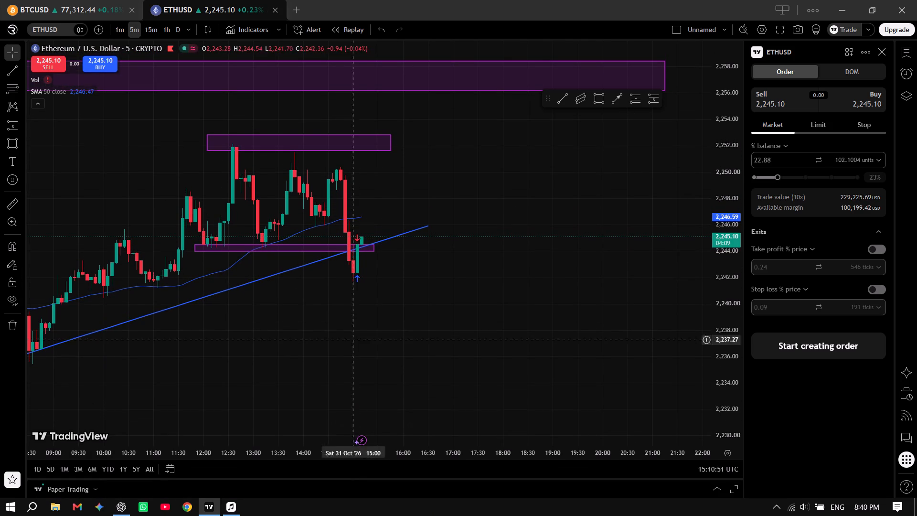
Draw a rectangle support zone on the ETHUSD 5-minute chart from 10:40 to 16:20, between about 2,241.62 and 2,240.93.
scroll(414, 316, "up", 3)
left_click_drag(281, 314, 539, 330)
scroll(397, 352, "up", 1)
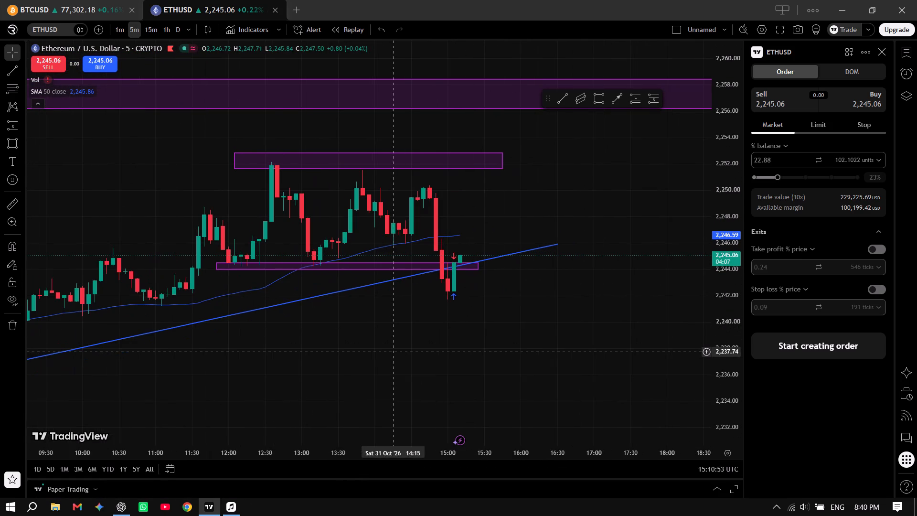
scroll(396, 352, "up", 1)
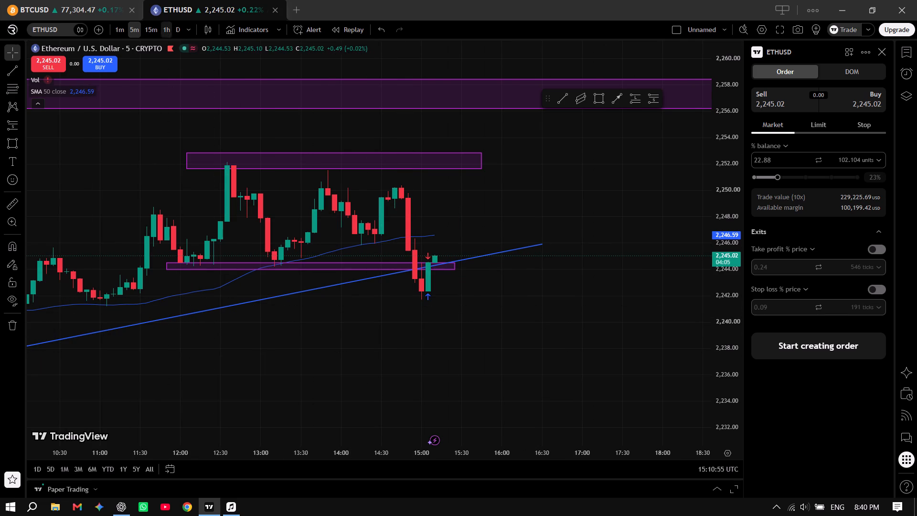
left_click(600, 100)
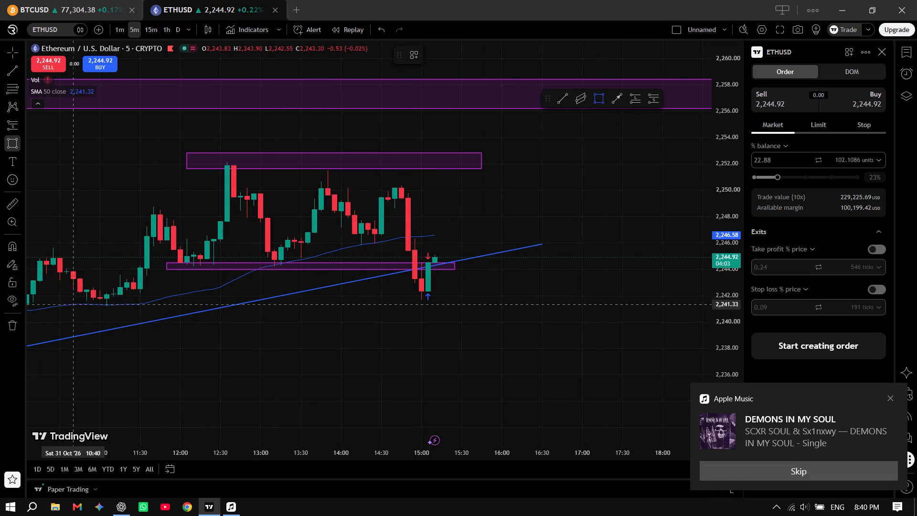
left_click_drag(74, 301, 470, 310)
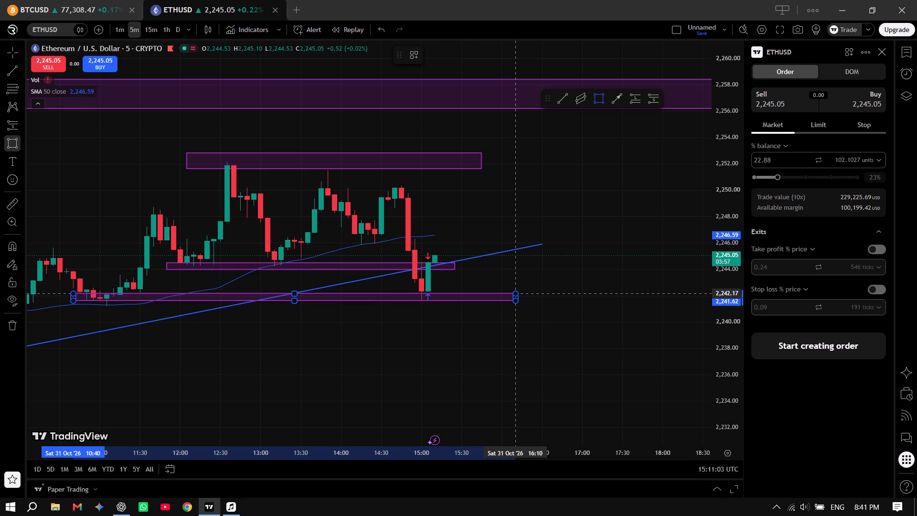
left_click(526, 310)
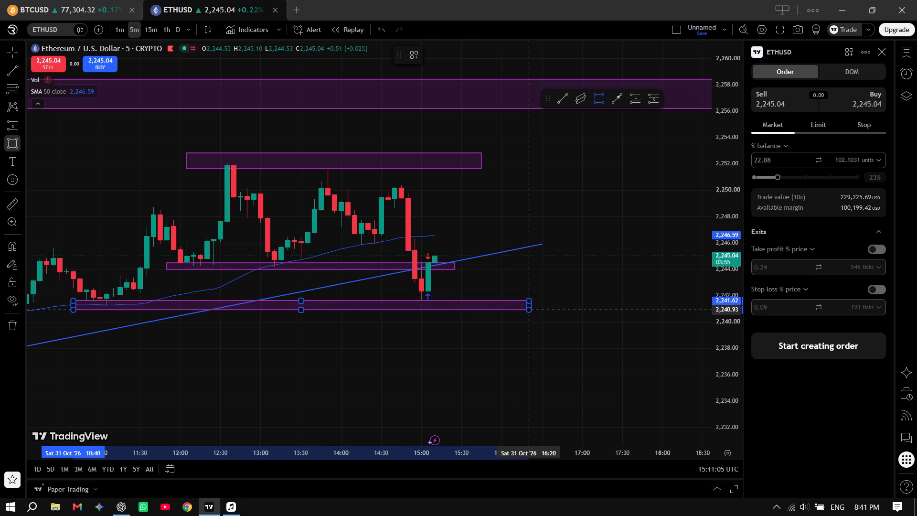
left_click(597, 369)
scroll(256, 366, "down", 2)
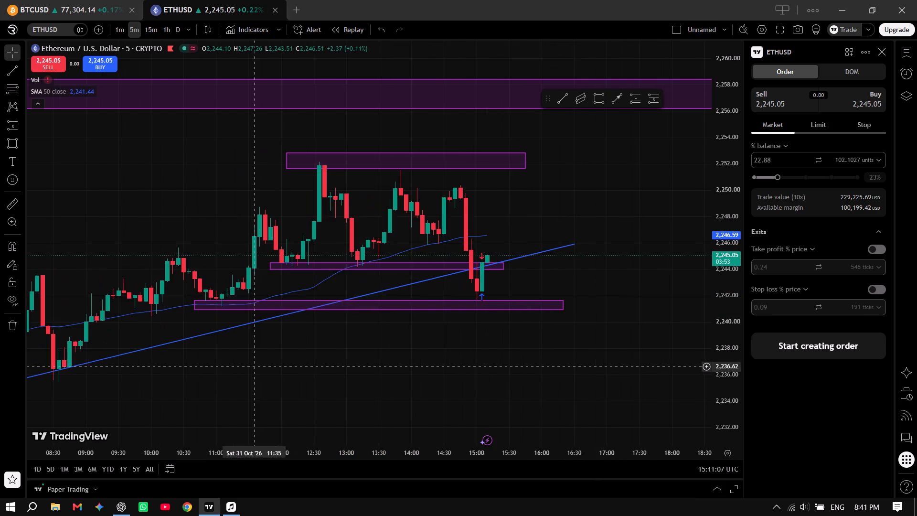
Draw a rectangle support zone on the ETHUSD chart from 08:10 to 19:05, between about 2,235.93 and 2,234.91.
scroll(256, 366, "down", 5)
left_click_drag(520, 376, 448, 295)
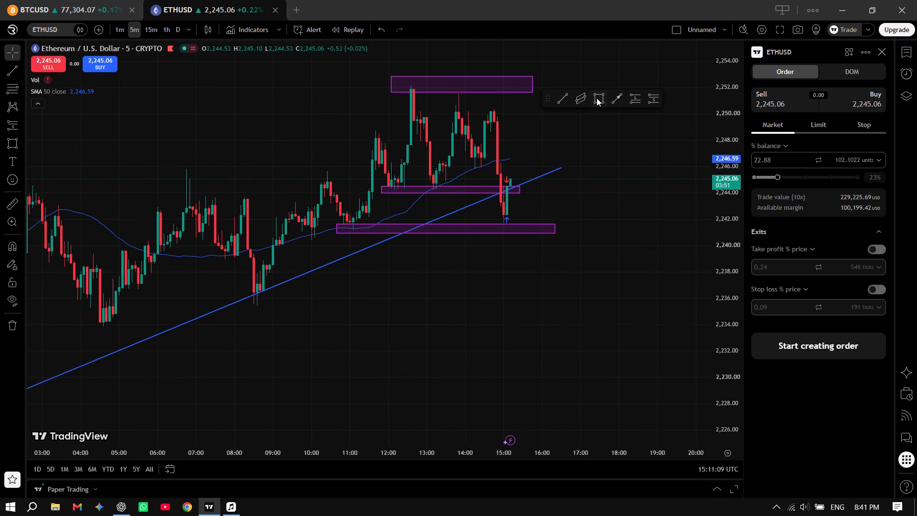
left_click(597, 98)
left_click_drag(240, 299, 623, 304)
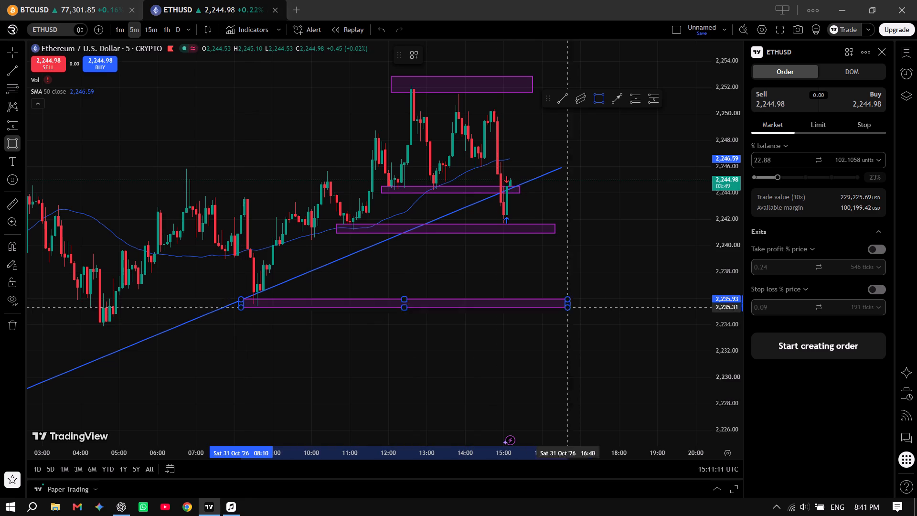
left_click_drag(623, 304, 647, 311)
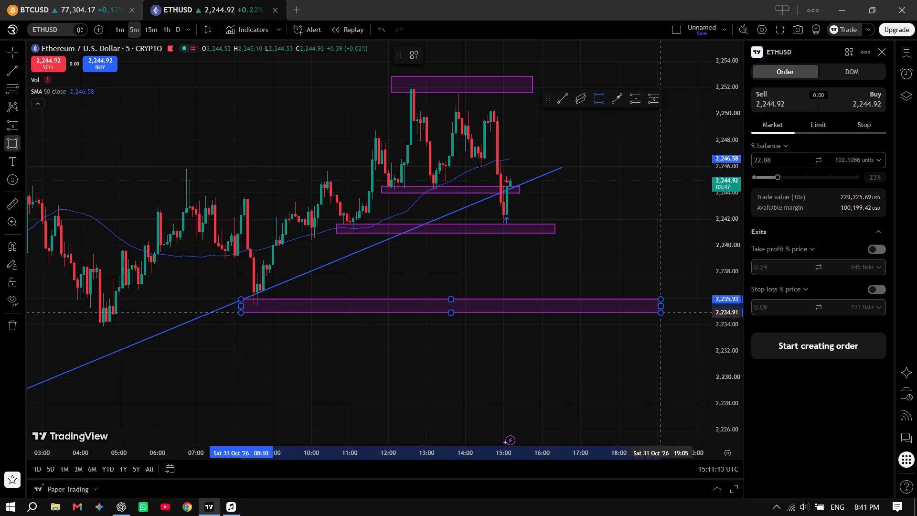
left_click(661, 312)
left_click(447, 351)
Switch to the BTCUSD chart and bring the latest candles below the broken trendline into view.
scroll(606, 304, "up", 3)
left_click_drag(605, 207, 509, 212)
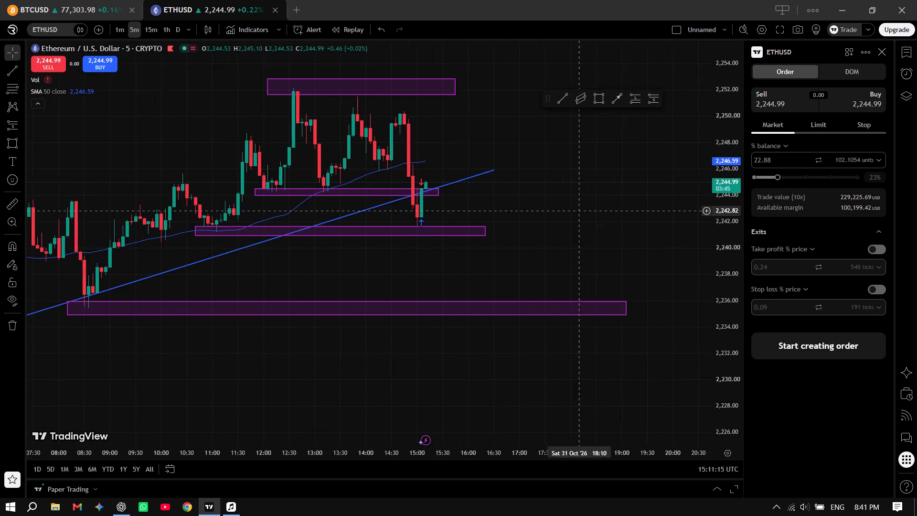
left_click_drag(509, 212, 381, 224)
left_click(85, 0)
scroll(326, 255, "up", 4)
scroll(326, 255, "down", 5)
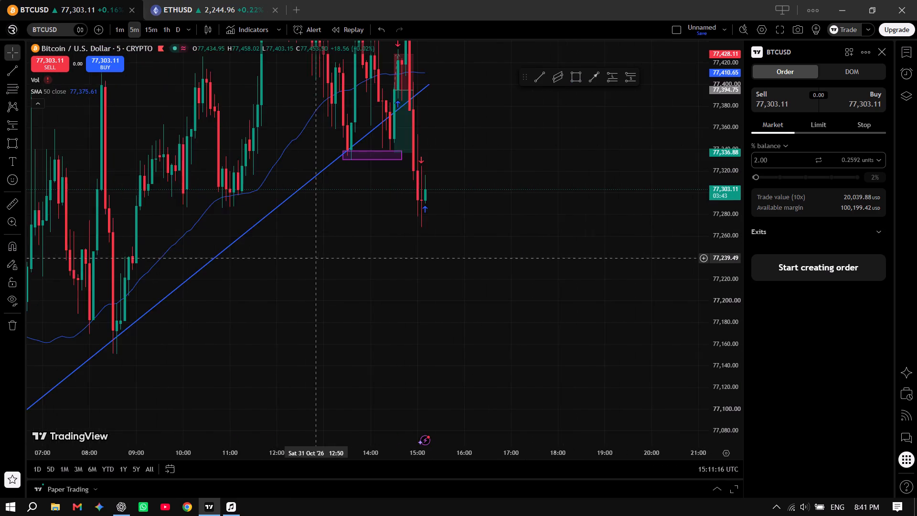
scroll(216, 259, "up", 4)
left_click_drag(319, 279, 622, 280)
left_click_drag(441, 301, 291, 335)
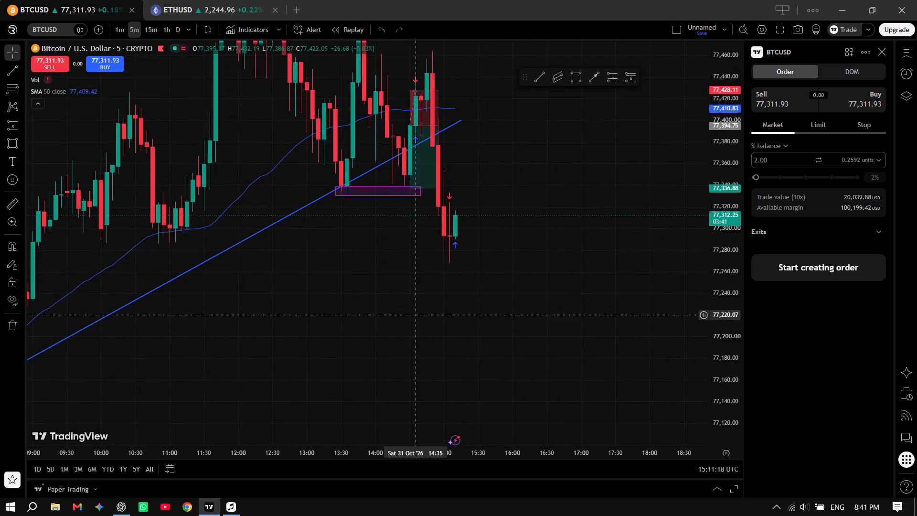
left_click_drag(446, 312, 389, 330)
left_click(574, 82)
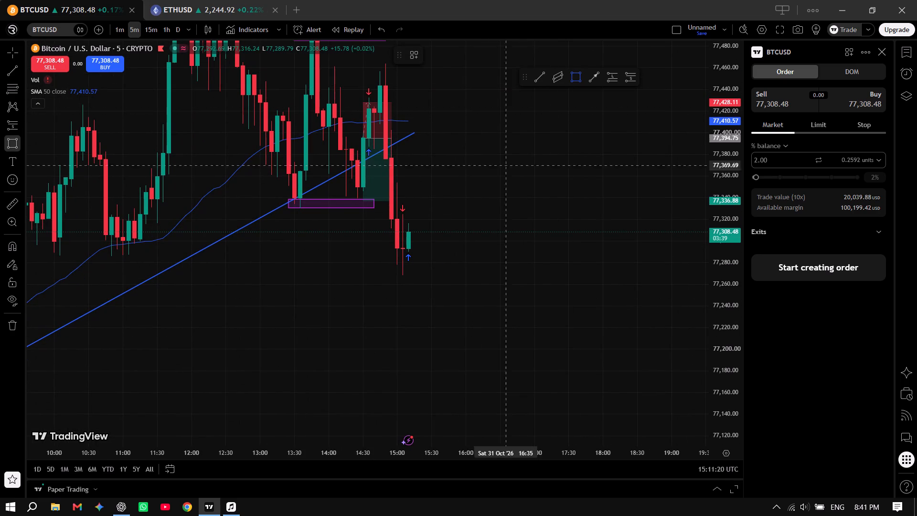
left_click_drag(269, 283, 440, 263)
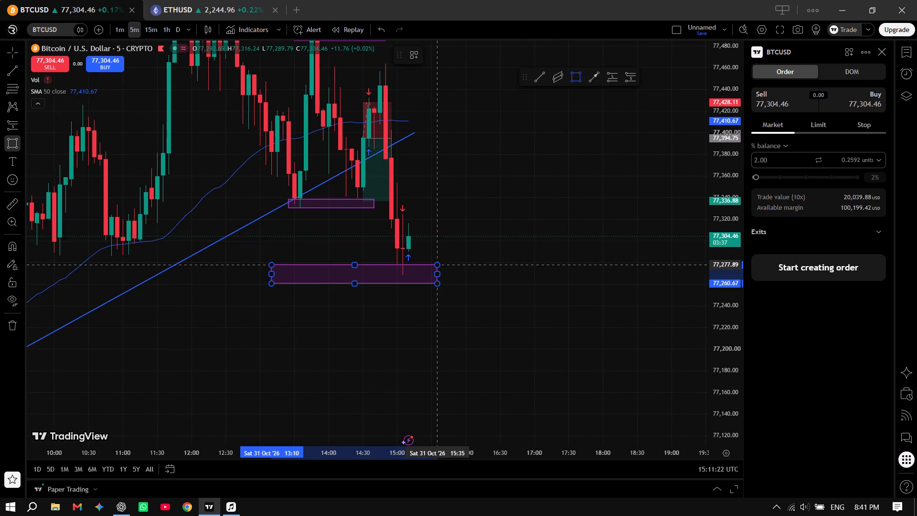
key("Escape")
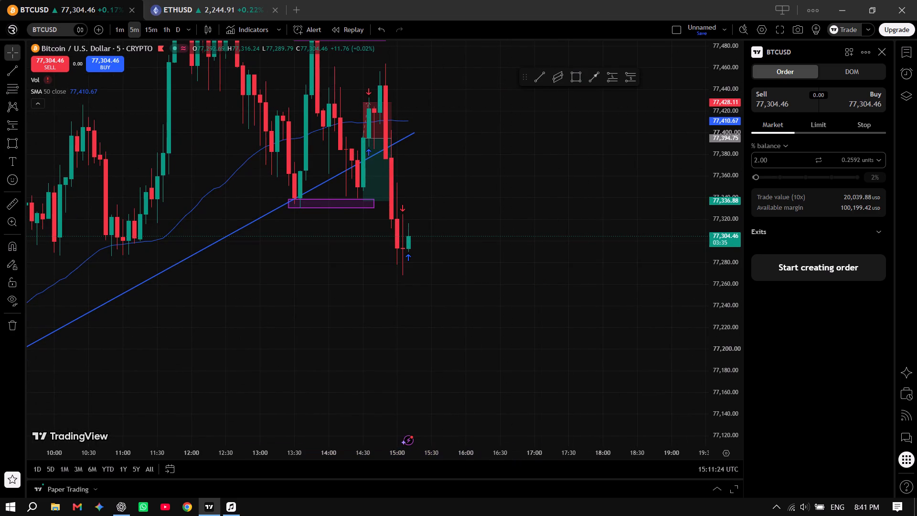
Draw a rectangle support zone on the BTCUSD chart from 09:45 to about 16:25, between about 77,297.31 and 77,285.39.
left_click_drag(140, 298, 306, 274)
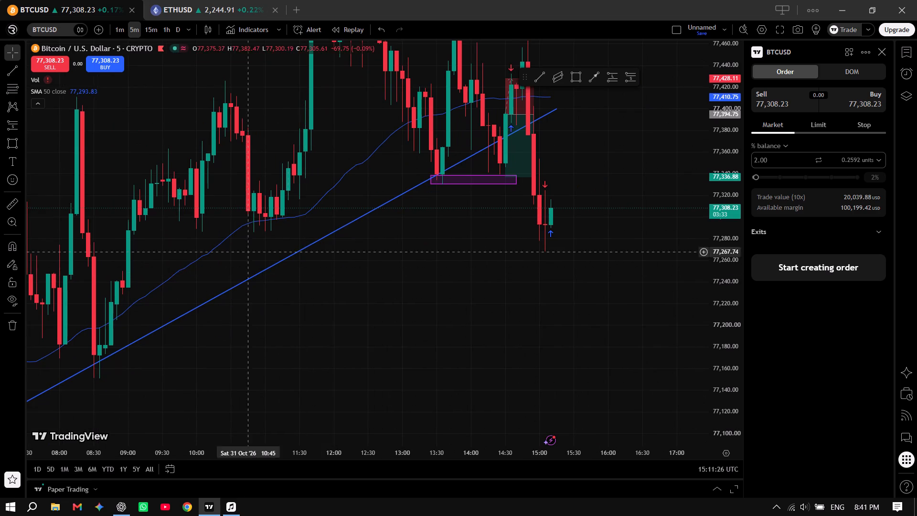
left_click_drag(181, 219, 248, 239)
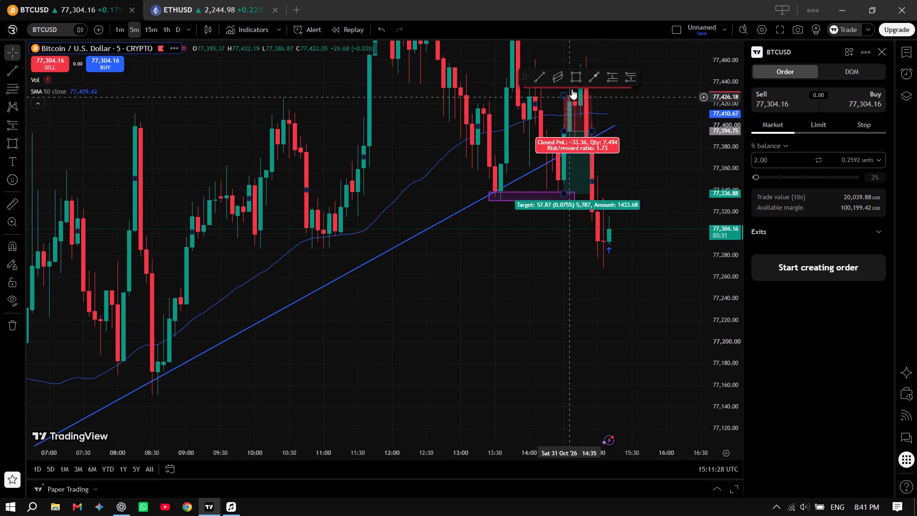
left_click(580, 79)
left_click_drag(236, 236, 561, 271)
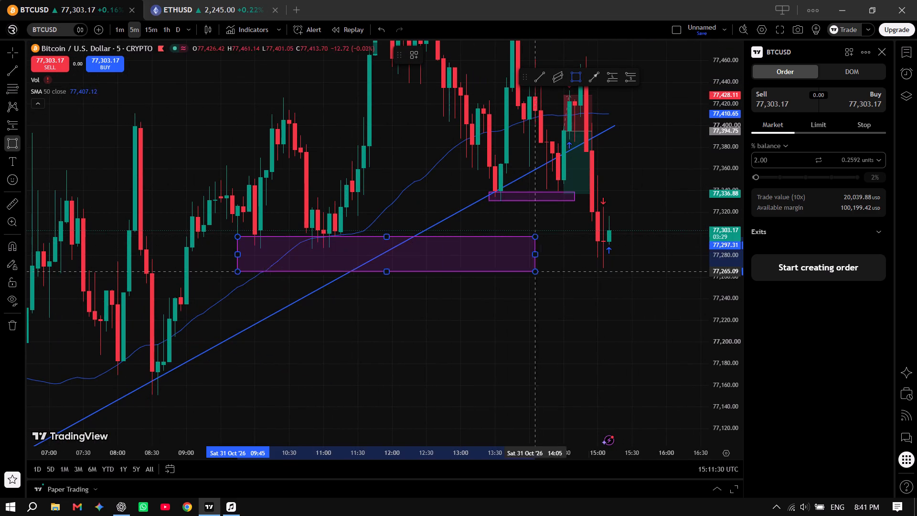
left_click_drag(561, 271, 695, 254)
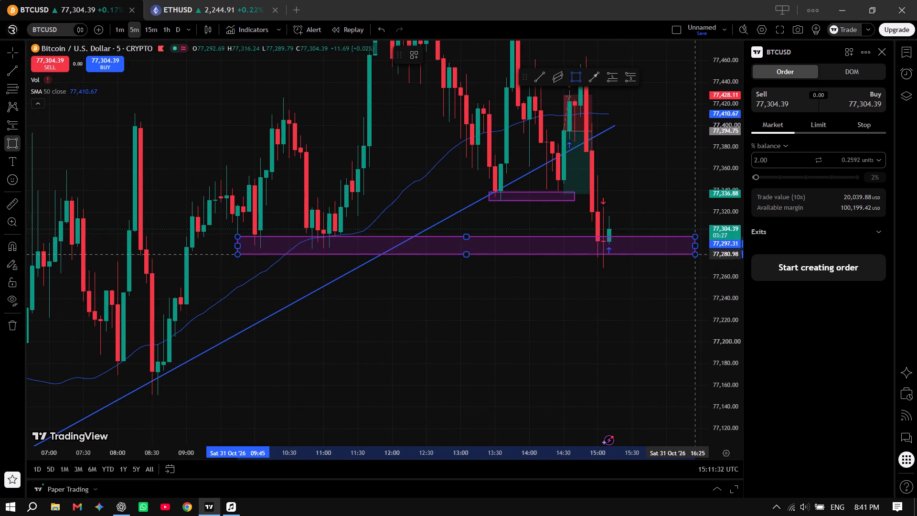
left_click(695, 249)
Draw a lower rectangle support zone on the BTCUSD chart from 07:45 to 17:40, between about 77,167.11 and 77,158.72.
scroll(624, 315, "up", 2)
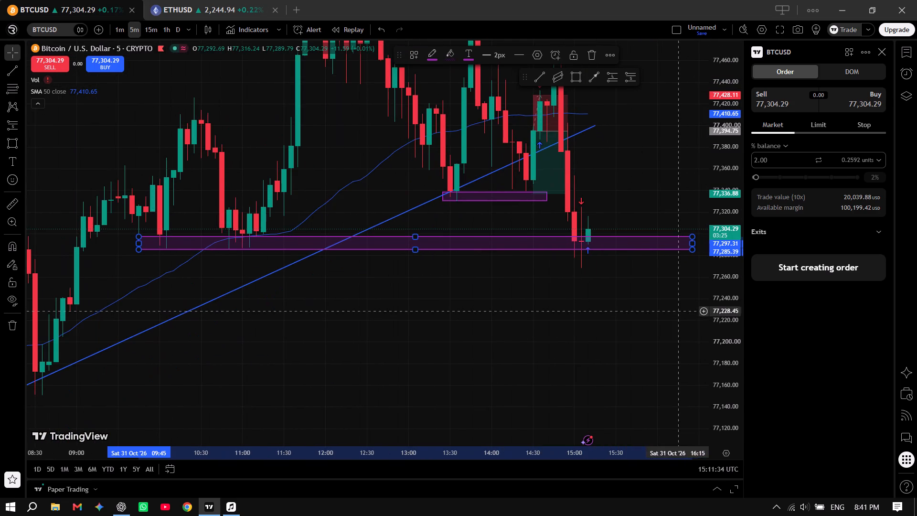
left_click_drag(643, 313, 474, 330)
scroll(467, 330, "down", 5)
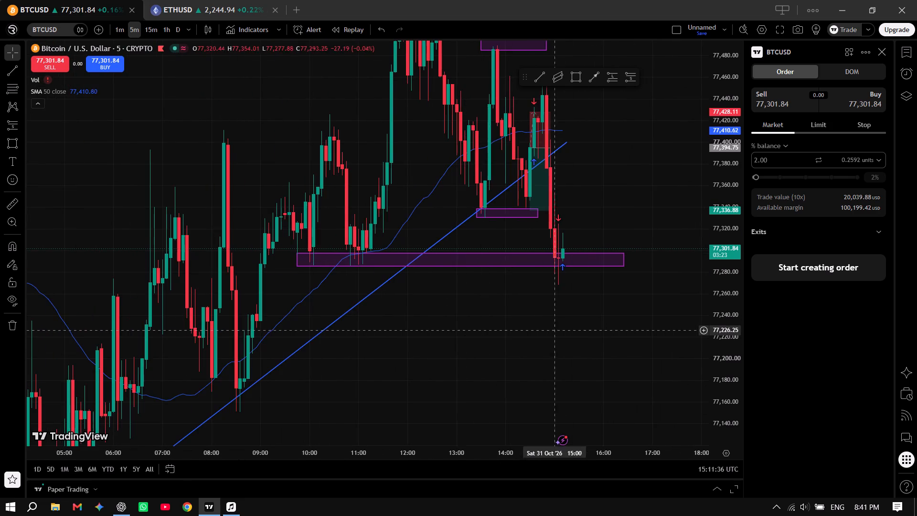
left_click_drag(593, 330, 430, 346)
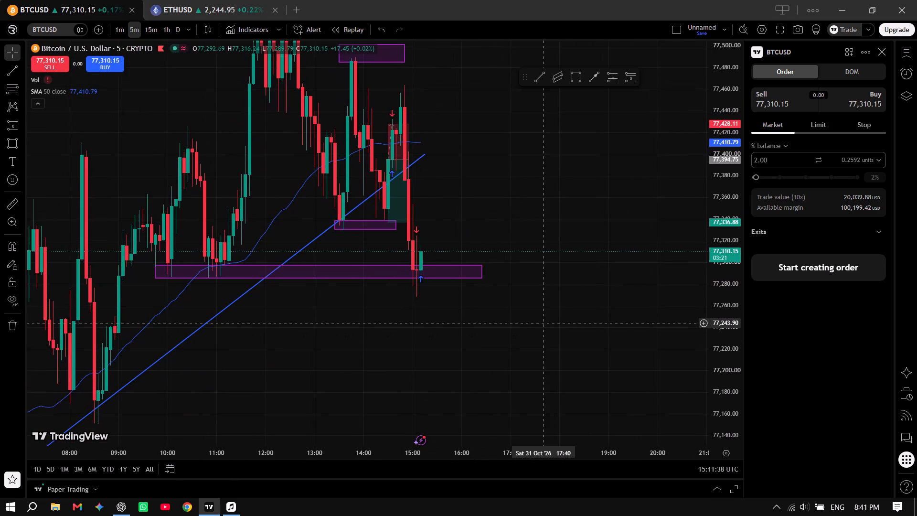
scroll(317, 319, "up", 2)
scroll(539, 280, "down", 4)
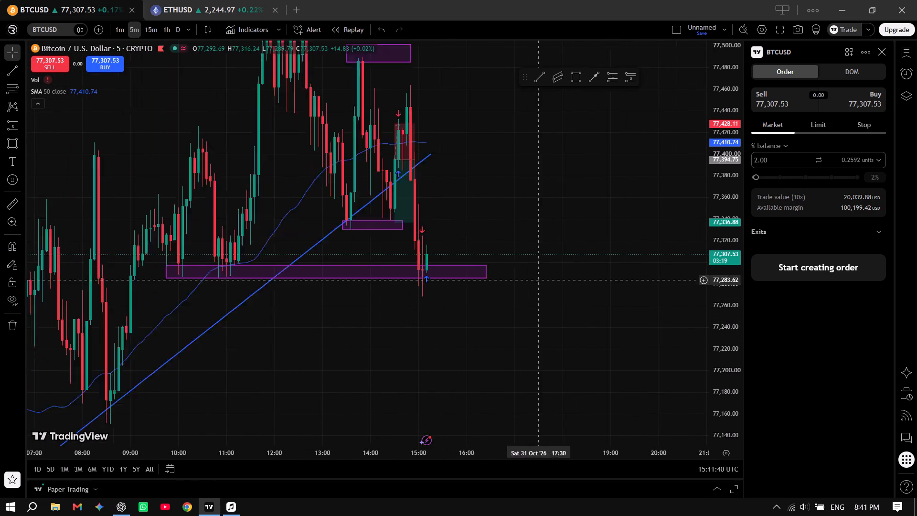
scroll(542, 275, "down", 4)
scroll(465, 356, "up", 7)
left_click_drag(450, 377, 541, 214)
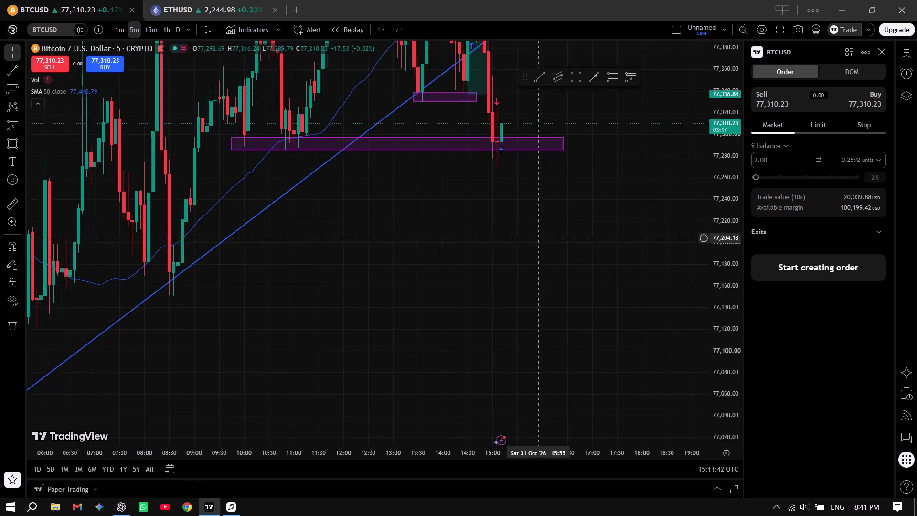
left_click_drag(541, 214, 522, 233)
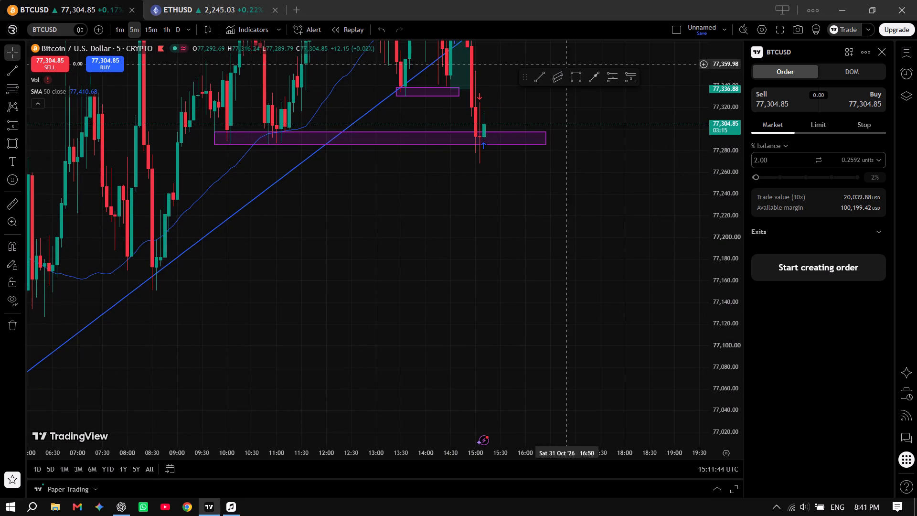
left_click(579, 71)
left_click_drag(113, 273, 575, 269)
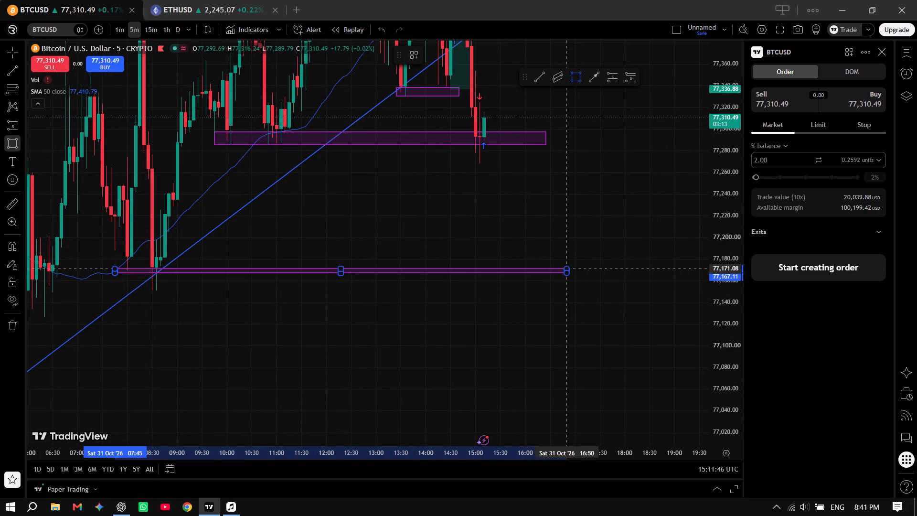
left_click_drag(575, 269, 608, 282)
left_click(607, 282)
Lower the top edge of the uppermost BTCUSD resistance rectangle, starting at 12:20, to about 77,605.
scroll(431, 335, "up", 2)
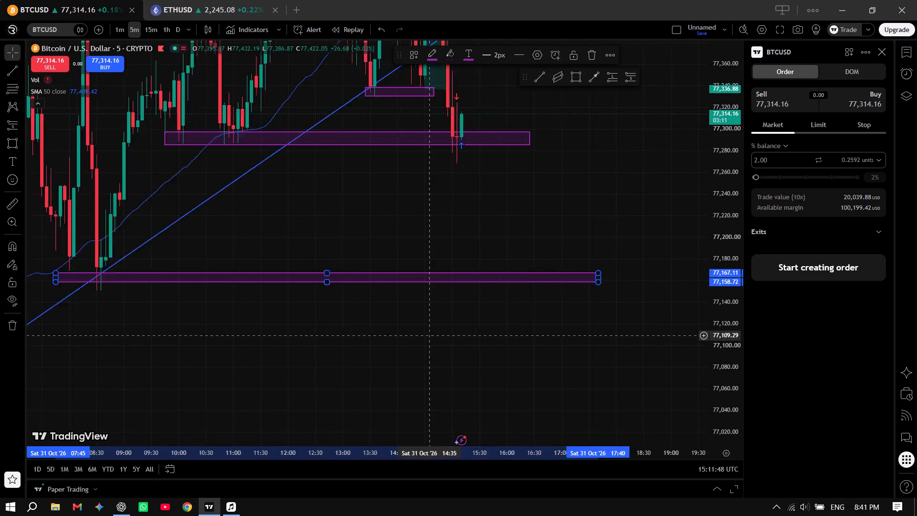
scroll(431, 335, "up", 1)
left_click_drag(533, 200, 451, 298)
scroll(374, 283, "up", 2)
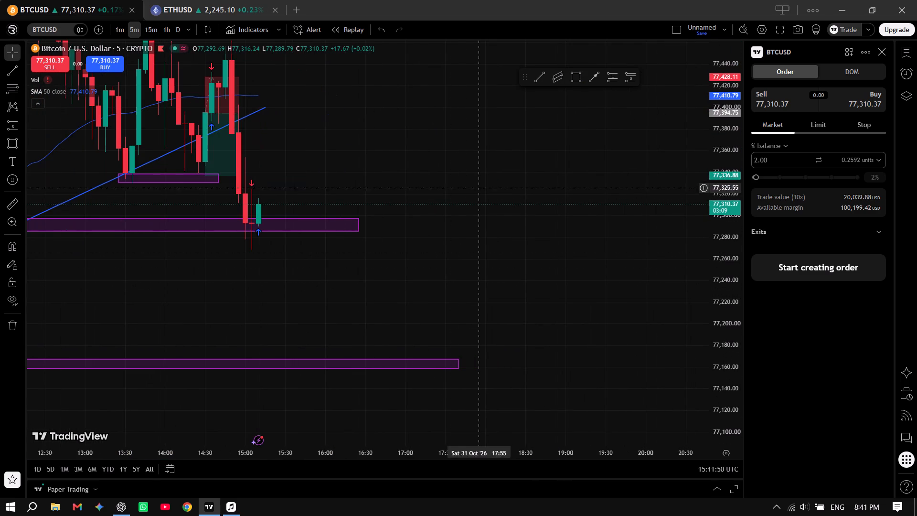
left_click_drag(487, 134, 470, 254)
left_click_drag(344, 174, 348, 265)
scroll(320, 259, "down", 6)
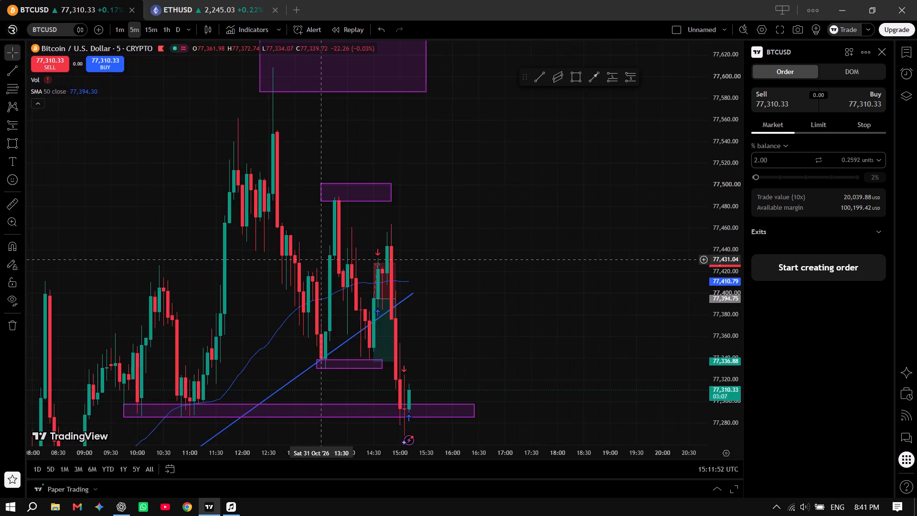
scroll(320, 259, "down", 1)
scroll(727, 198, "down", 15)
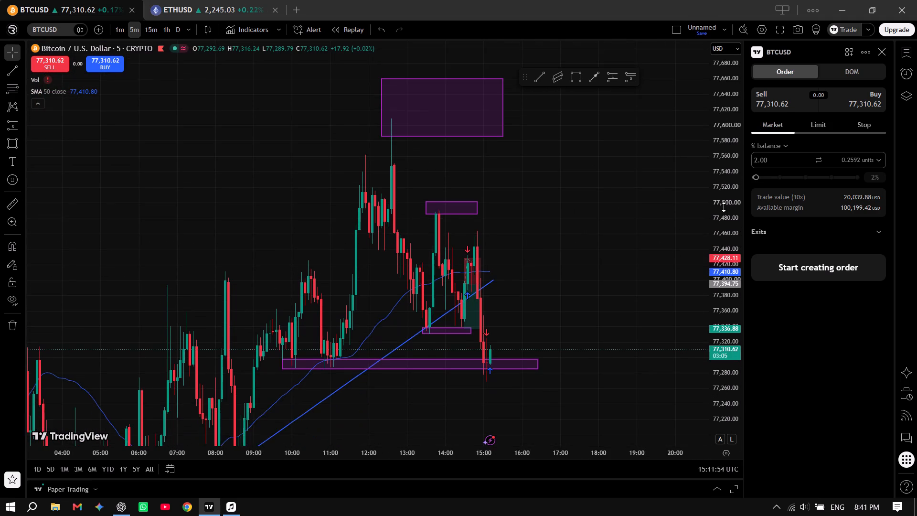
scroll(724, 207, "down", 9)
left_click_drag(617, 289, 570, 193)
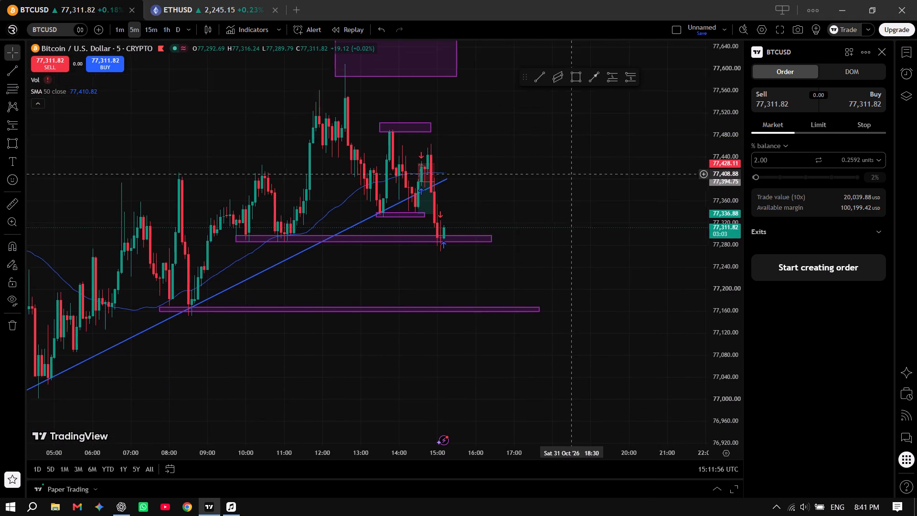
left_click_drag(570, 193, 563, 244)
left_click(383, 106)
left_click_drag(388, 107, 386, 131)
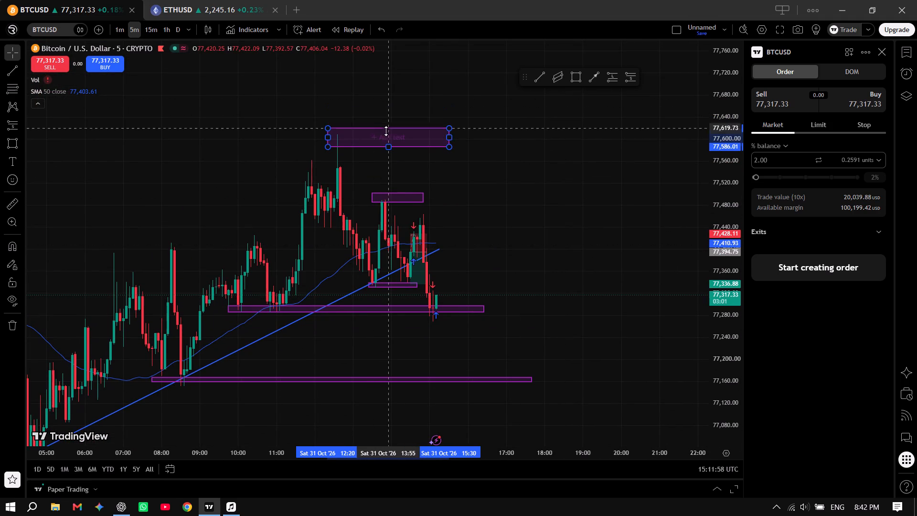
left_click_drag(386, 131, 385, 136)
left_click(569, 228)
Return to the ETHUSD chart and examine the latest candles against the marked zones and trendline.
scroll(541, 304, "up", 4)
left_click_drag(449, 286, 622, 215)
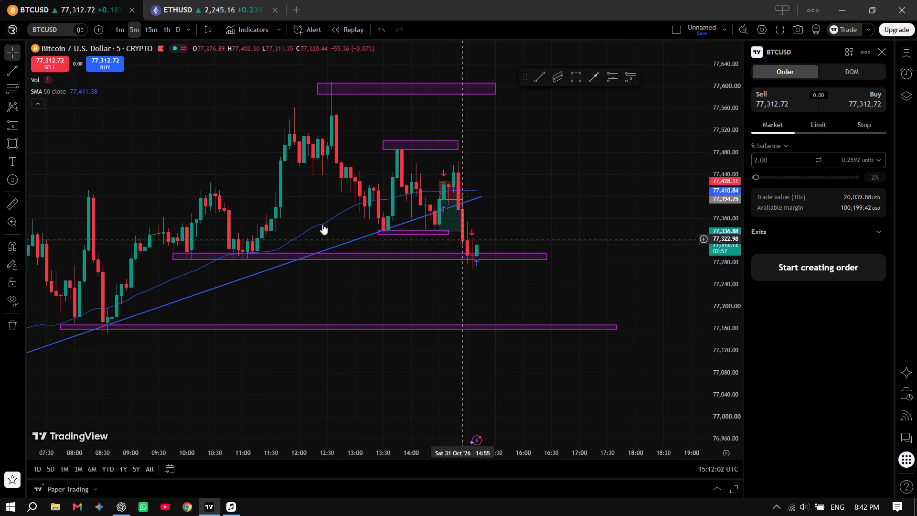
left_click(199, 0)
scroll(311, 276, "up", 3)
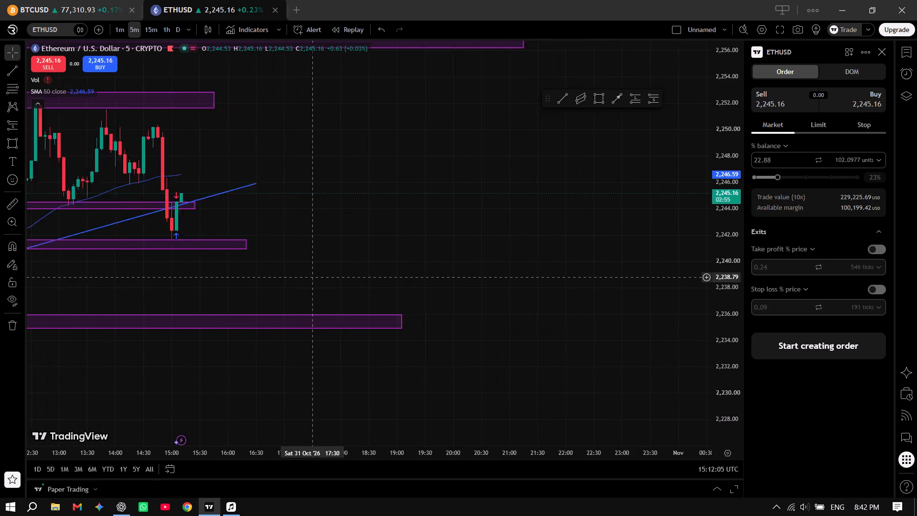
scroll(309, 280, "up", 1)
scroll(329, 280, "down", 9)
scroll(329, 281, "up", 8)
left_click_drag(349, 234, 618, 240)
left_click_drag(496, 254, 459, 280)
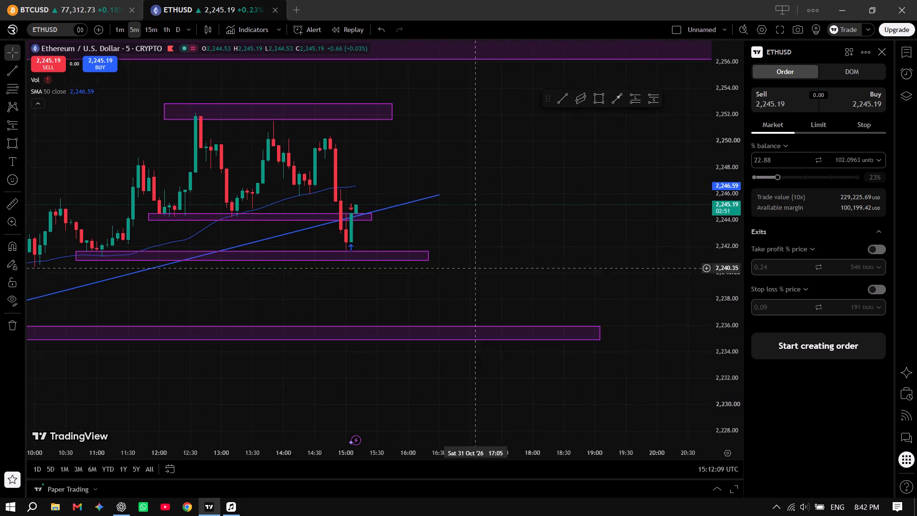
left_click_drag(459, 280, 447, 307)
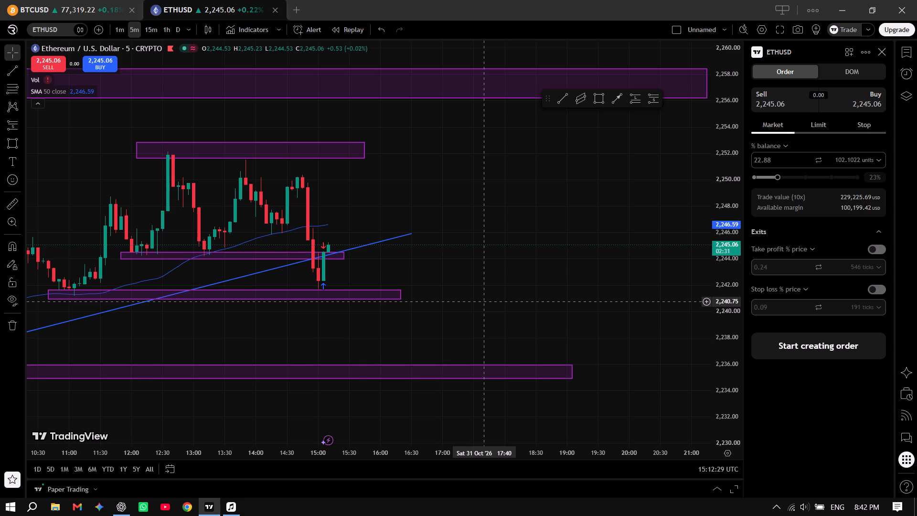
Examine the wider ETHUSD 5-minute price history back to 30 October around the marked zones.
scroll(288, 258, "up", 6)
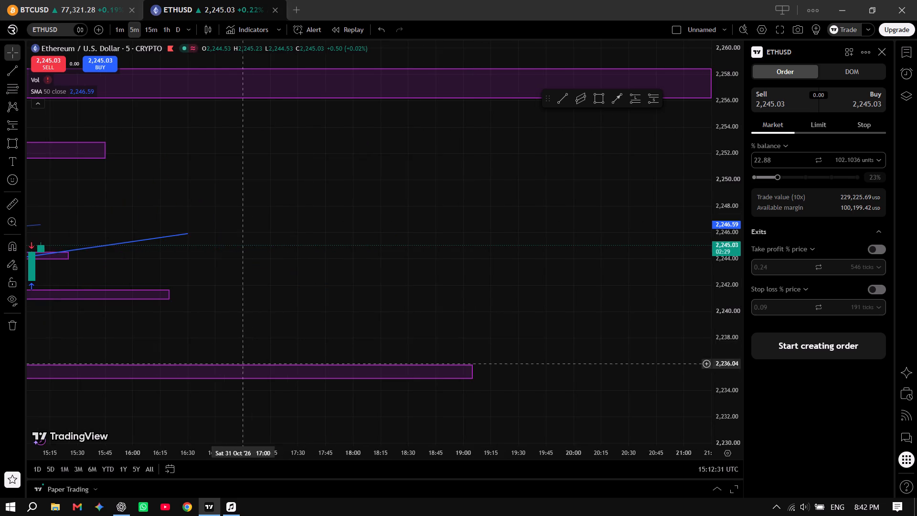
left_click_drag(204, 310, 554, 244)
scroll(558, 253, "down", 5)
scroll(522, 274, "down", 5)
scroll(298, 305, "down", 5)
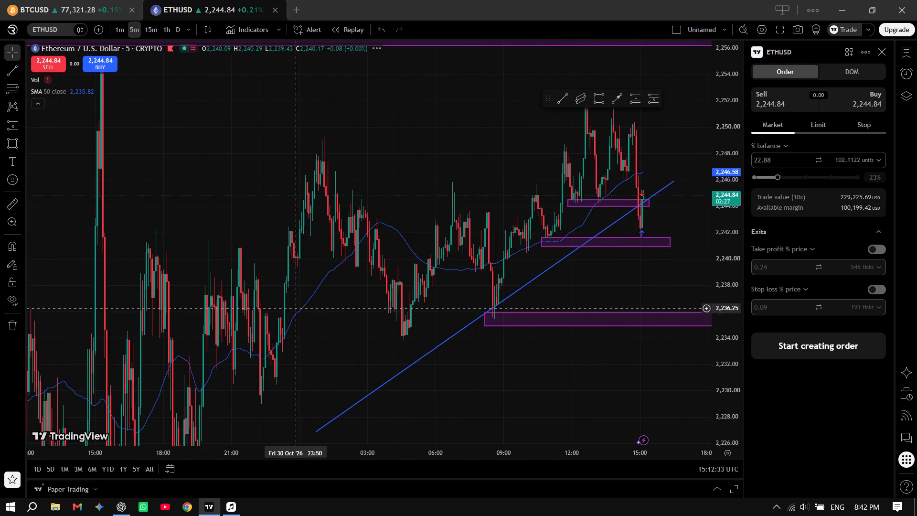
left_click_drag(492, 361, 234, 310)
scroll(269, 316, "down", 4)
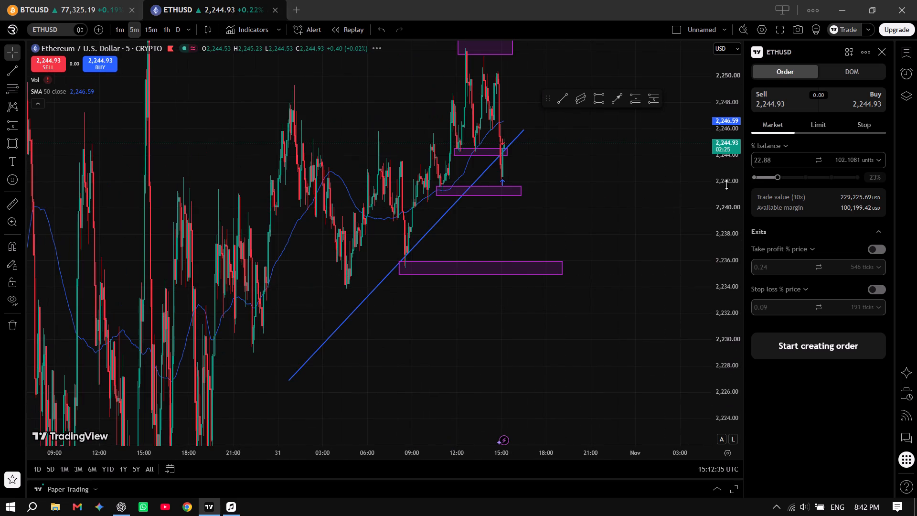
scroll(726, 158, "down", 6)
scroll(726, 160, "down", 20)
scroll(726, 160, "down", 3)
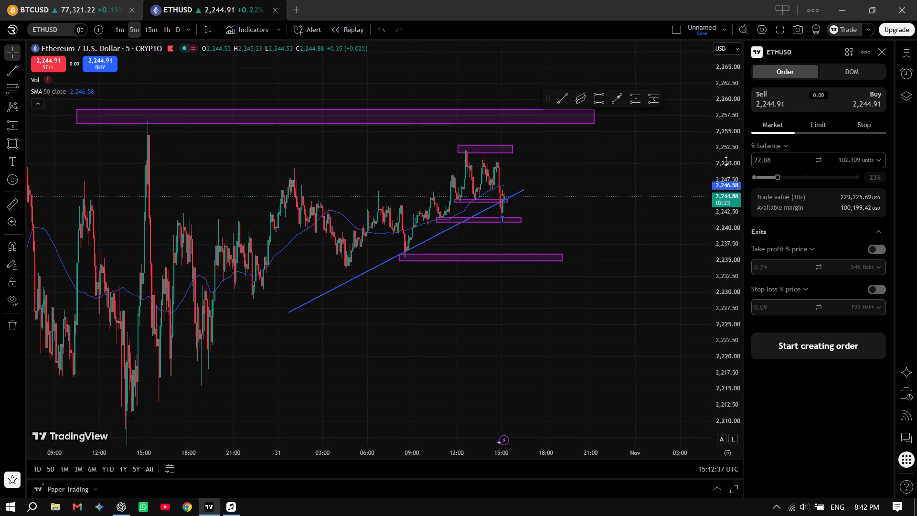
scroll(726, 161, "down", 12)
left_click_drag(271, 318, 536, 303)
left_click_drag(247, 307, 538, 324)
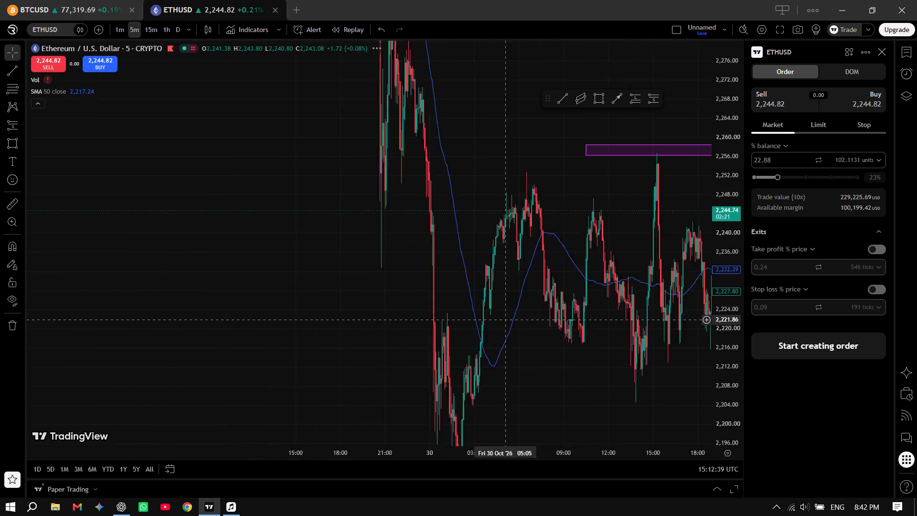
Examine the ETHUSD 5-minute price history from 28 October around the sell-off and the upper resistance zone.
left_click_drag(538, 324, 274, 311)
scroll(461, 328, "up", 6)
scroll(462, 328, "down", 7)
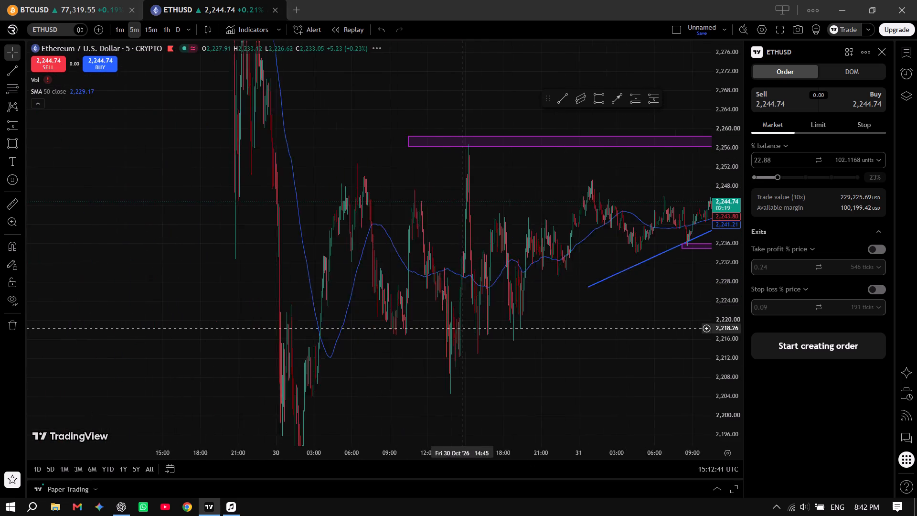
scroll(462, 328, "up", 12)
left_click_drag(618, 328, 238, 316)
scroll(258, 314, "down", 6)
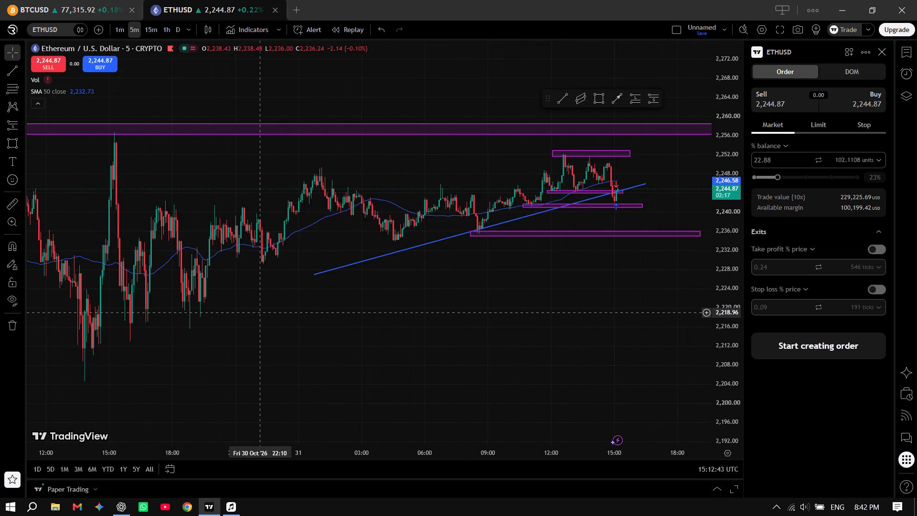
scroll(259, 312, "down", 14)
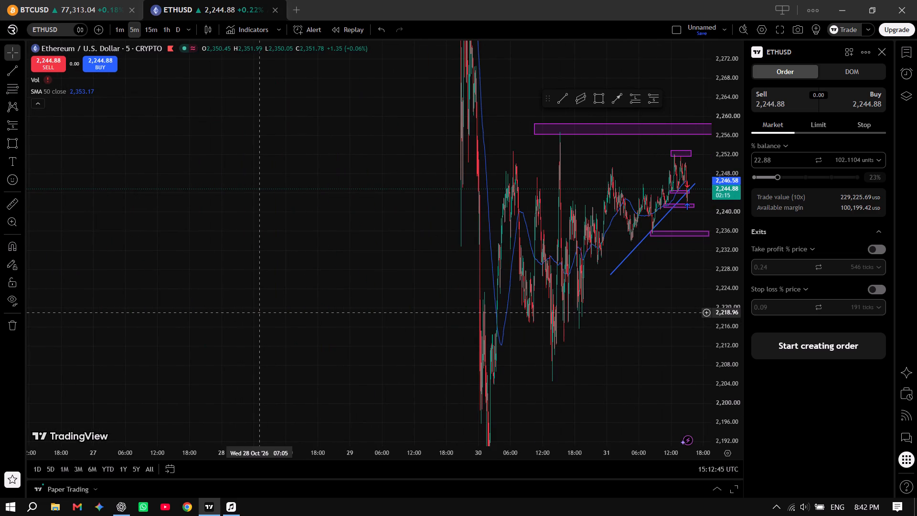
left_click_drag(384, 152, 309, 401)
left_click_drag(309, 258, 283, 371)
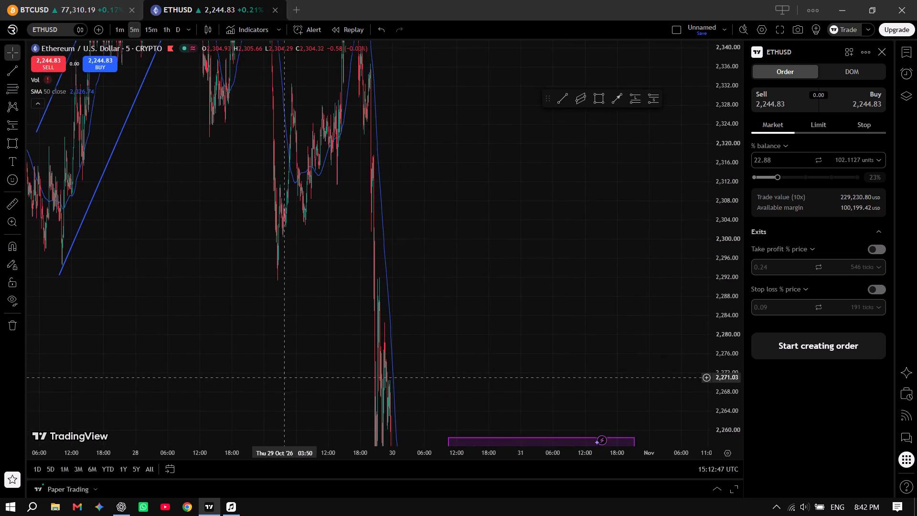
left_click_drag(283, 371, 152, 172)
Examine the latest ETHUSD 5-minute candles of 31 October against the marked zones and the rising trendline.
scroll(494, 355, "up", 10)
left_click_drag(329, 328, 600, 285)
left_click_drag(395, 331, 446, 310)
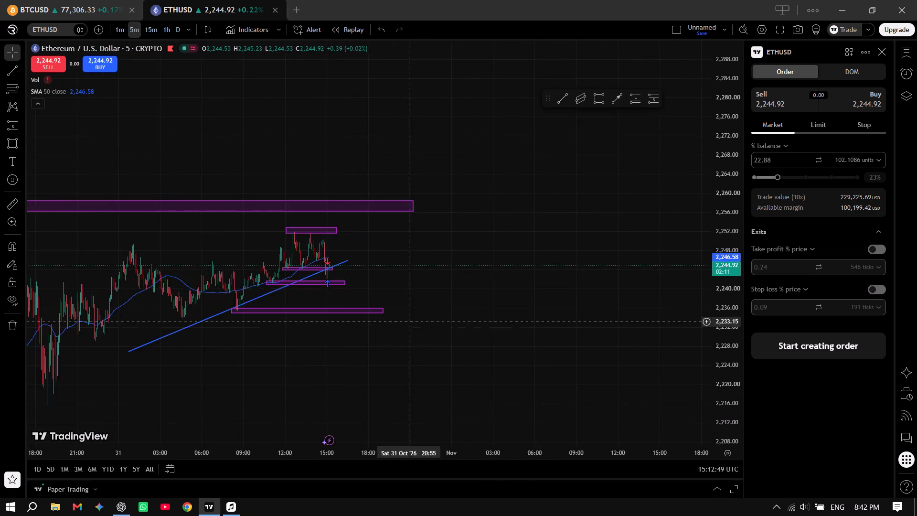
left_click_drag(446, 310, 569, 307)
scroll(408, 344, "up", 5)
scroll(722, 258, "up", 11)
scroll(409, 344, "up", 2)
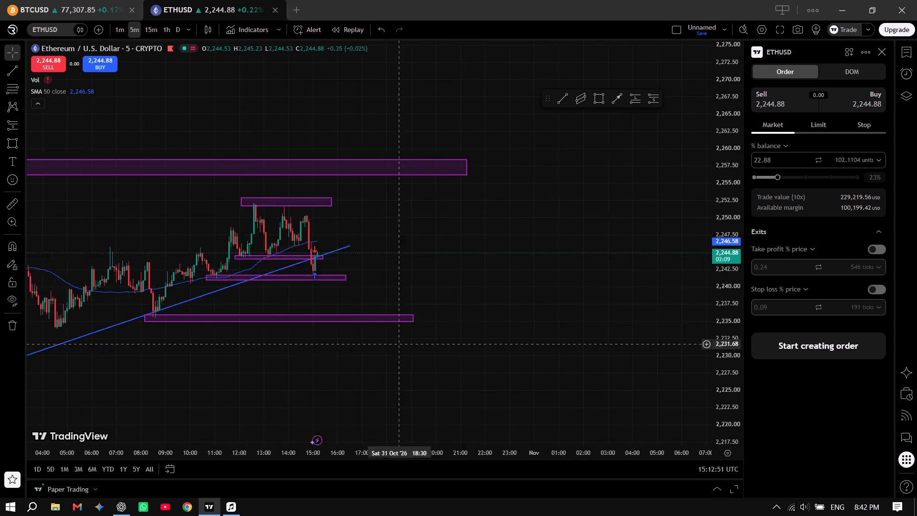
scroll(371, 350, "up", 6)
left_click_drag(249, 301, 641, 289)
left_click_drag(365, 293, 510, 283)
scroll(412, 322, "up", 6)
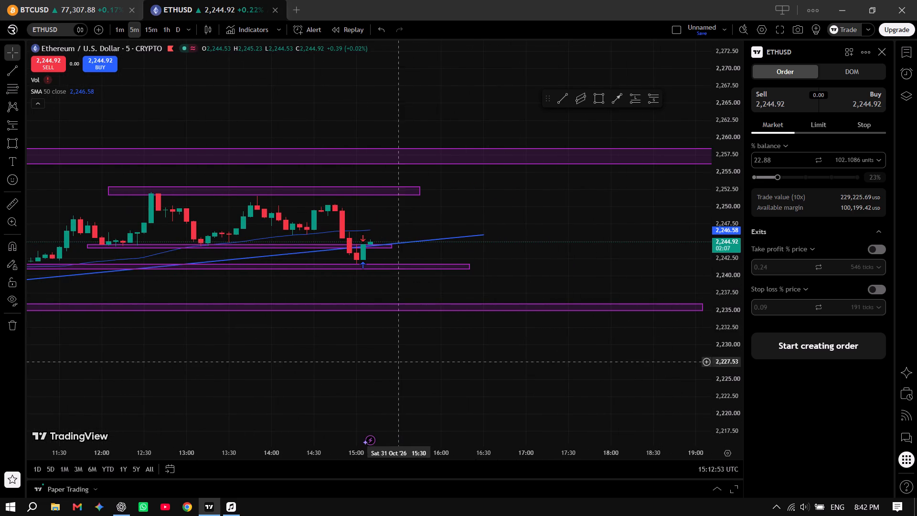
scroll(724, 267, "up", 15)
scroll(518, 224, "down", 6)
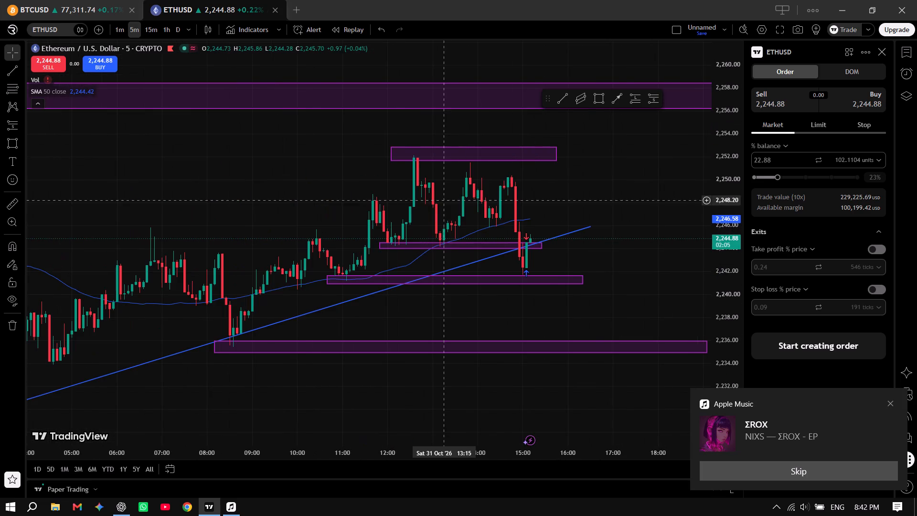
Switch ETHUSD to the 15-minute timeframe and examine the candles against the marked zones and trendline.
left_click(146, 26)
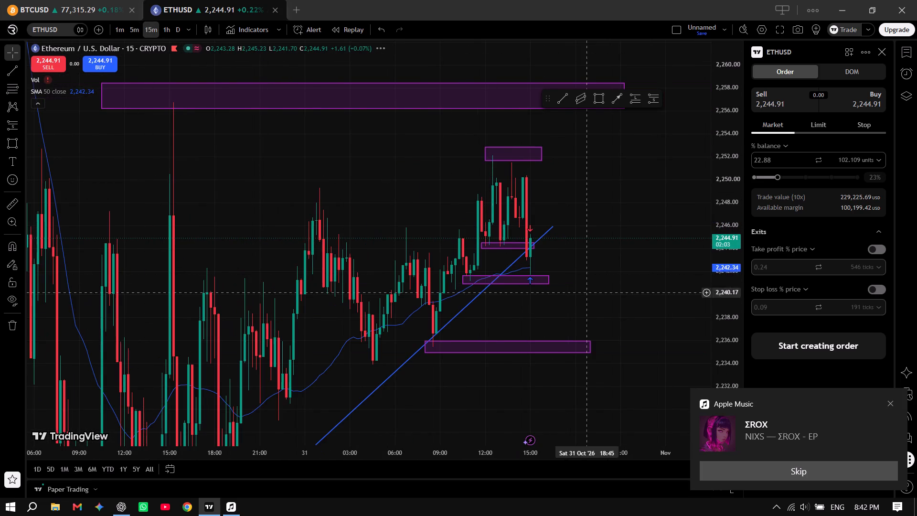
left_click_drag(588, 310, 484, 266)
scroll(732, 226, "down", 10)
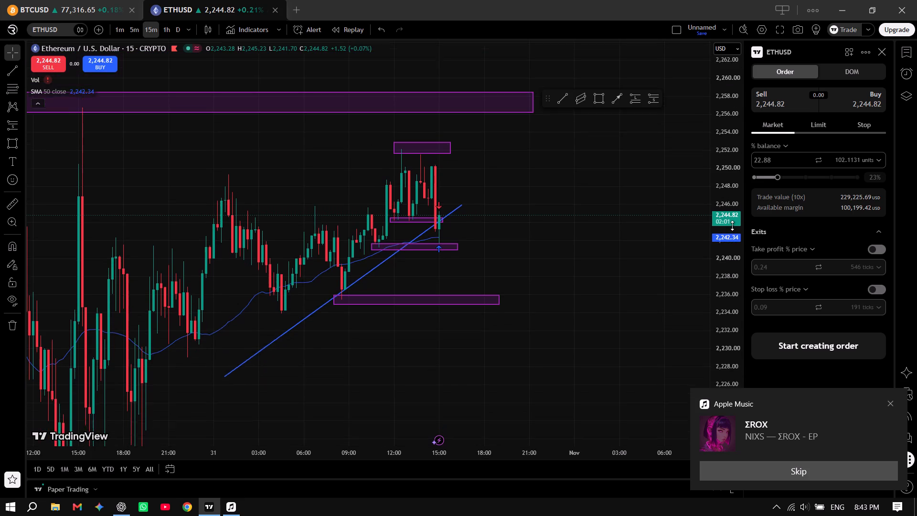
scroll(732, 226, "down", 15)
left_click_drag(486, 360, 648, 185)
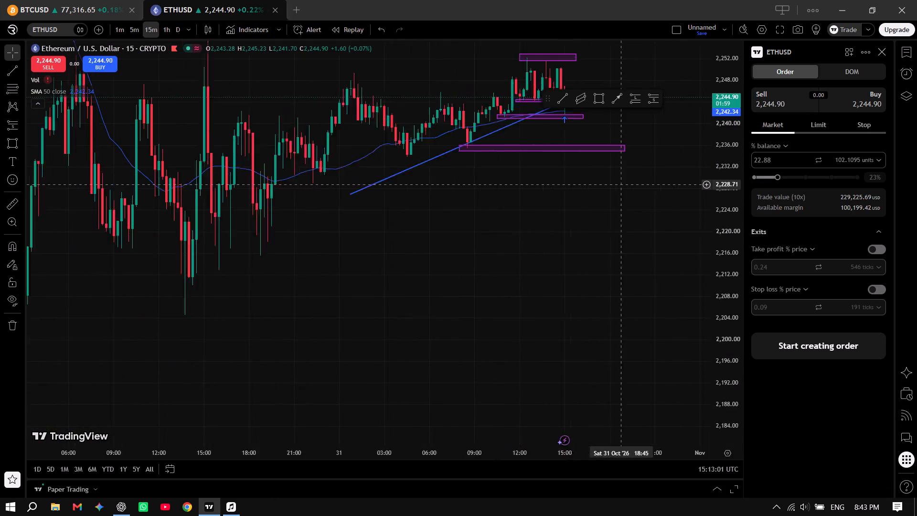
left_click_drag(648, 185, 457, 274)
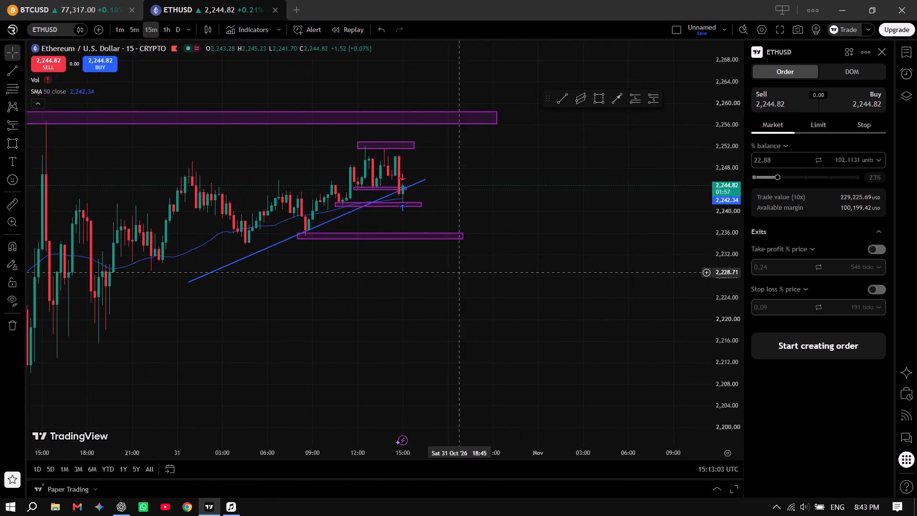
left_click_drag(457, 274, 456, 292)
scroll(395, 248, "up", 5)
left_click_drag(352, 223, 610, 232)
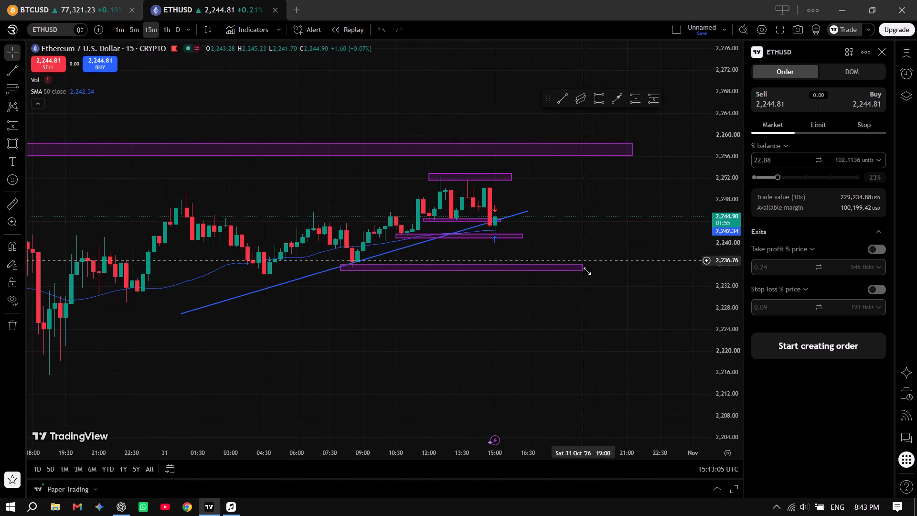
scroll(723, 228, "up", 16)
scroll(488, 268, "up", 5)
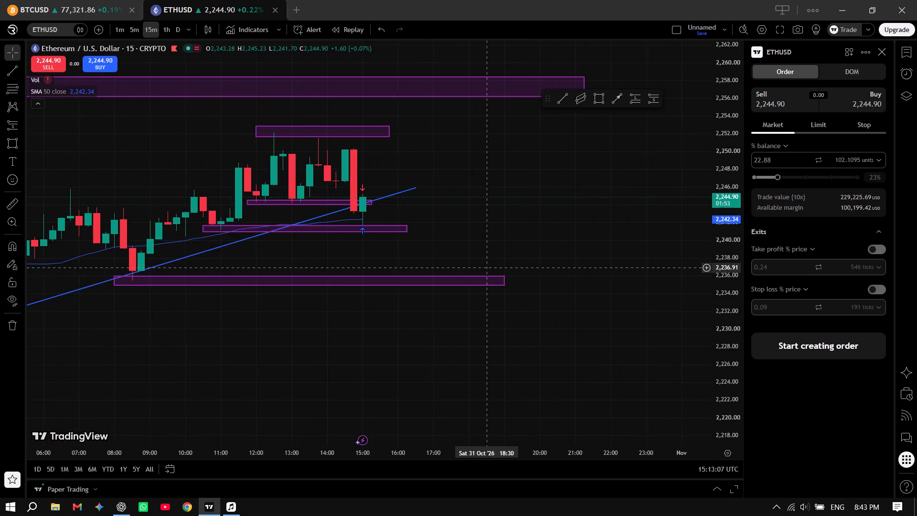
left_click_drag(484, 232, 606, 325)
scroll(497, 325, "down", 3)
scroll(497, 325, "up", 2)
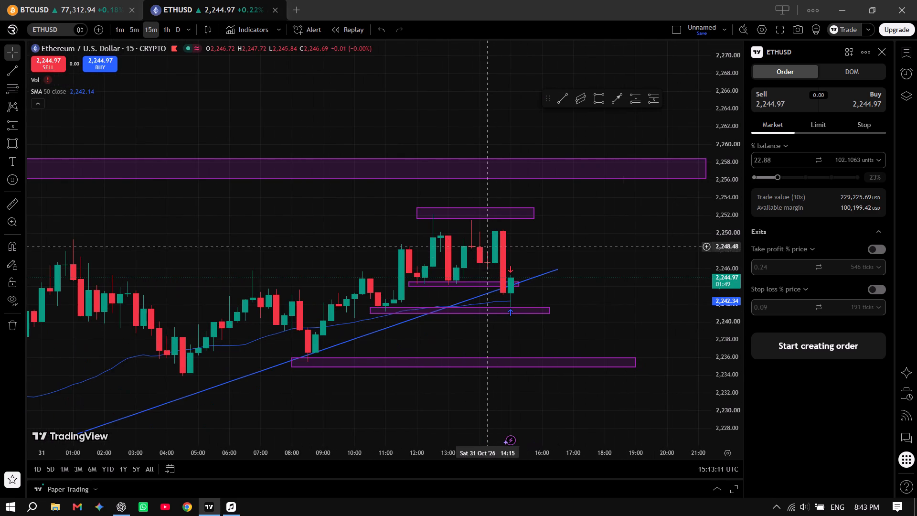
left_click(510, 283)
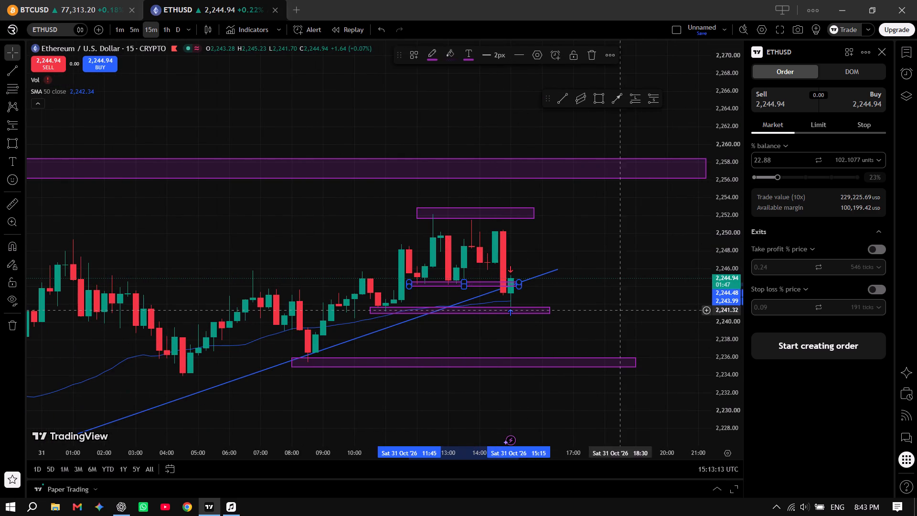
left_click(630, 310)
Step ETHUSD up through the 1-hour to the daily timeframe and examine the price trend since September.
left_click(168, 32)
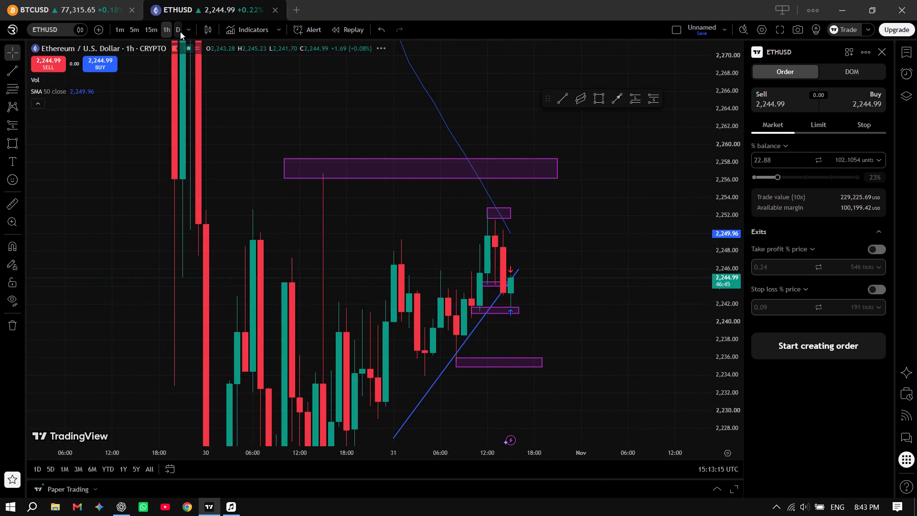
left_click(176, 31)
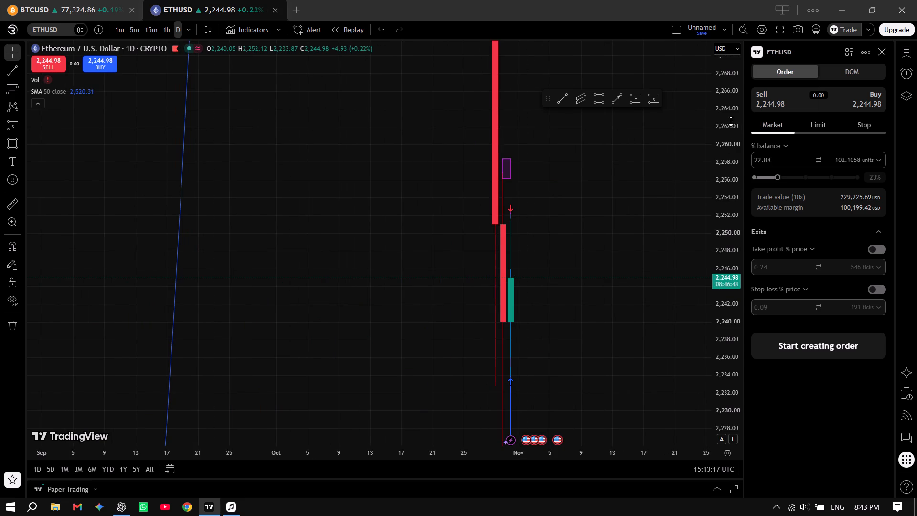
left_click_drag(730, 120, 725, 296)
left_click_drag(729, 142, 730, 272)
left_click_drag(725, 144, 725, 302)
left_click_drag(725, 153, 721, 306)
left_click_drag(745, 155, 731, 318)
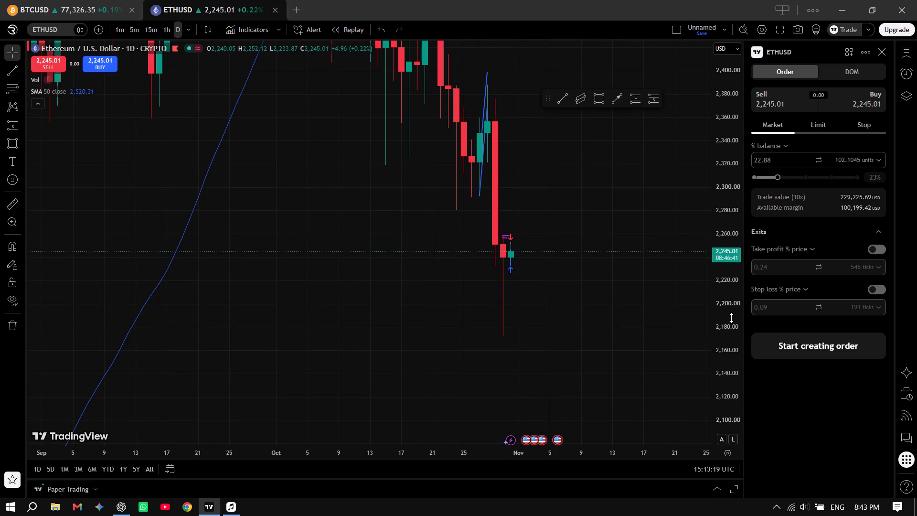
left_click_drag(731, 318, 730, 307)
left_click_drag(748, 185, 745, 267)
left_click_drag(725, 153, 721, 276)
left_click_drag(731, 151, 724, 271)
left_click_drag(736, 149, 718, 275)
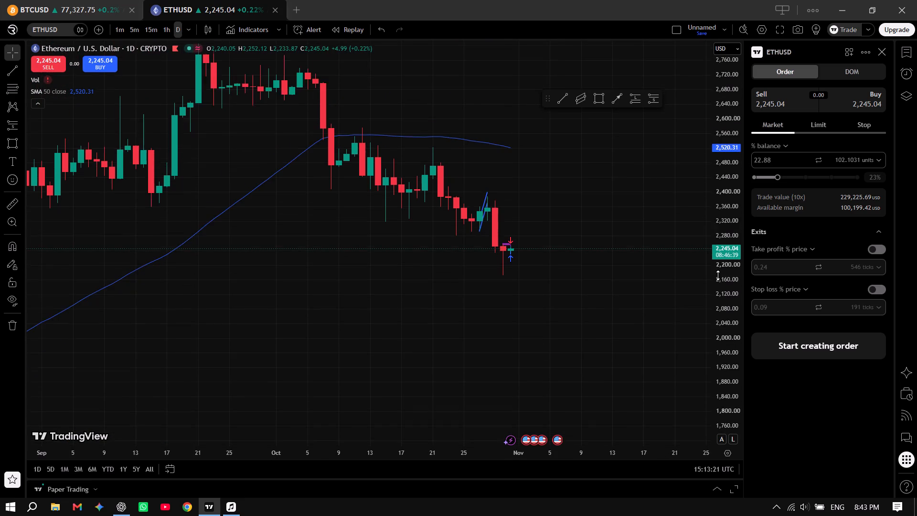
left_click_drag(718, 275, 718, 270)
left_click_drag(725, 142, 720, 252)
left_click_drag(730, 142, 725, 254)
left_click_drag(738, 146, 732, 203)
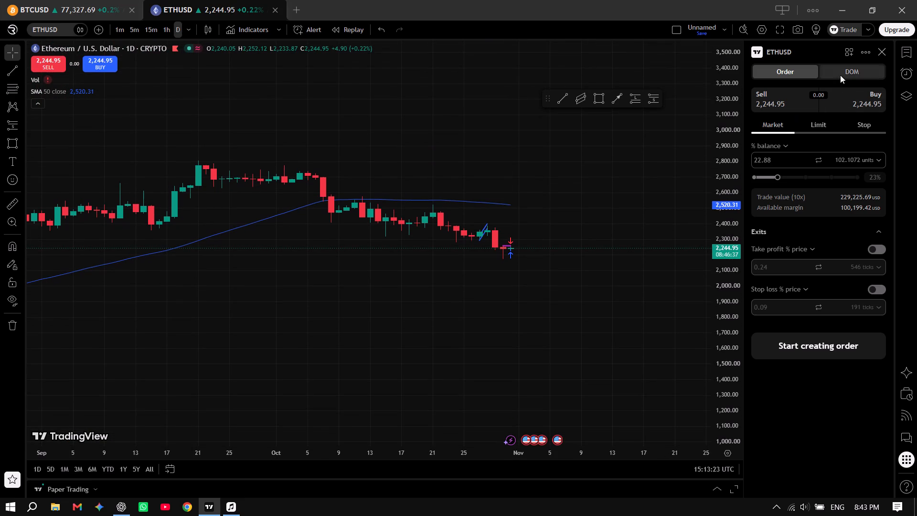
Open the ETHUSD depth-of-market (DOM) ladder and examine the price levels around the current price.
left_click(840, 75)
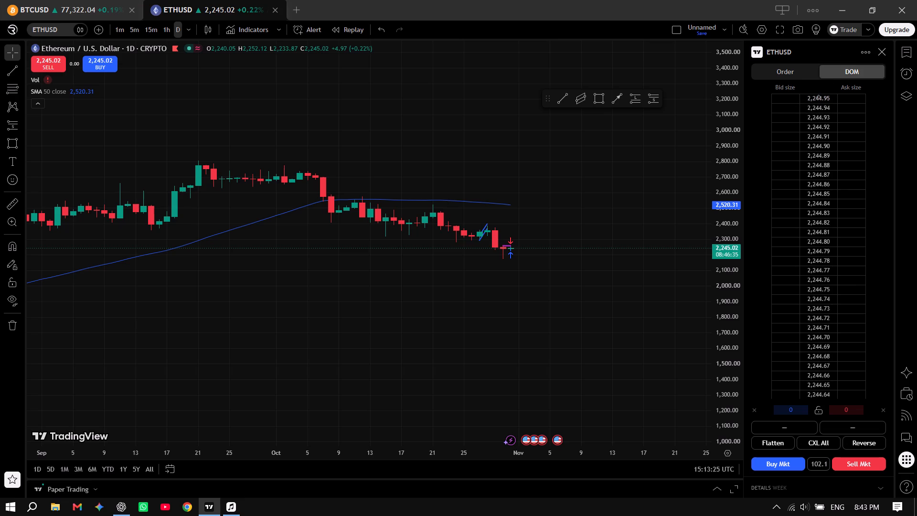
scroll(821, 386, "down", 12)
scroll(822, 335, "up", 20)
scroll(822, 335, "up", 8)
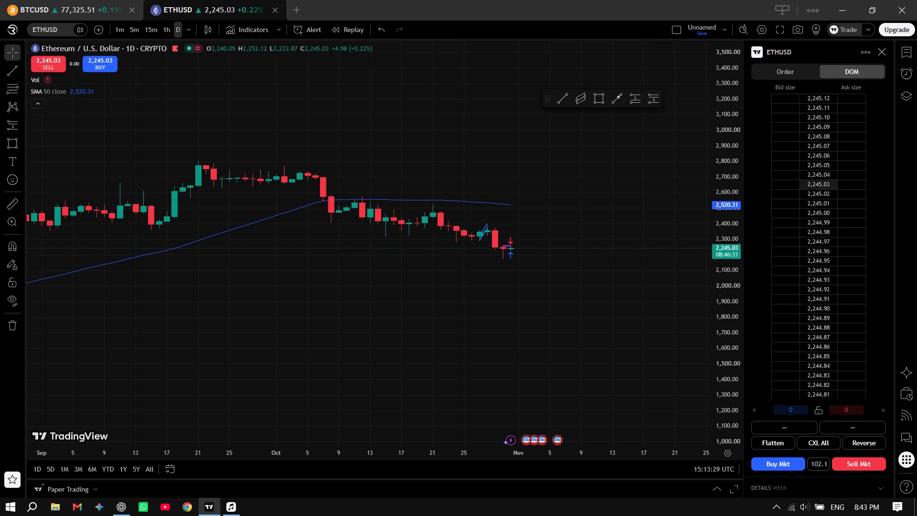
scroll(813, 307, "up", 19)
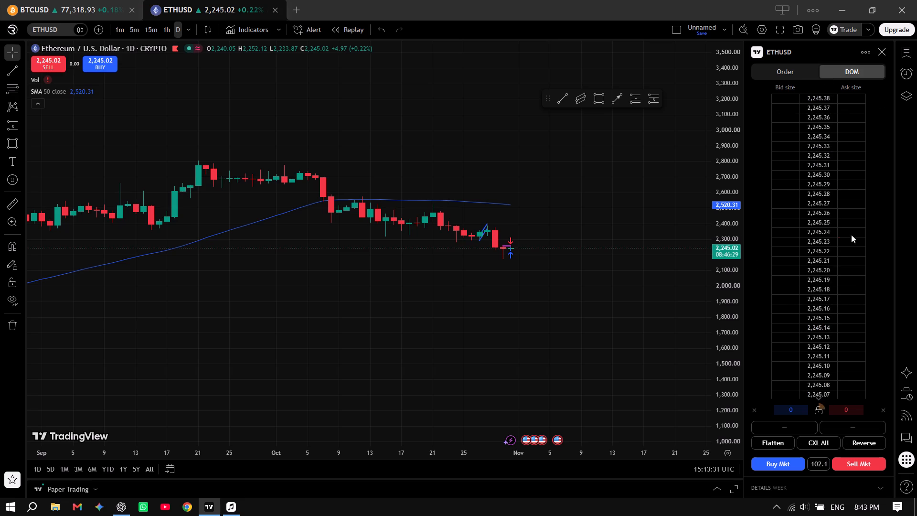
scroll(812, 194, "down", 6)
scroll(813, 188, "up", 5)
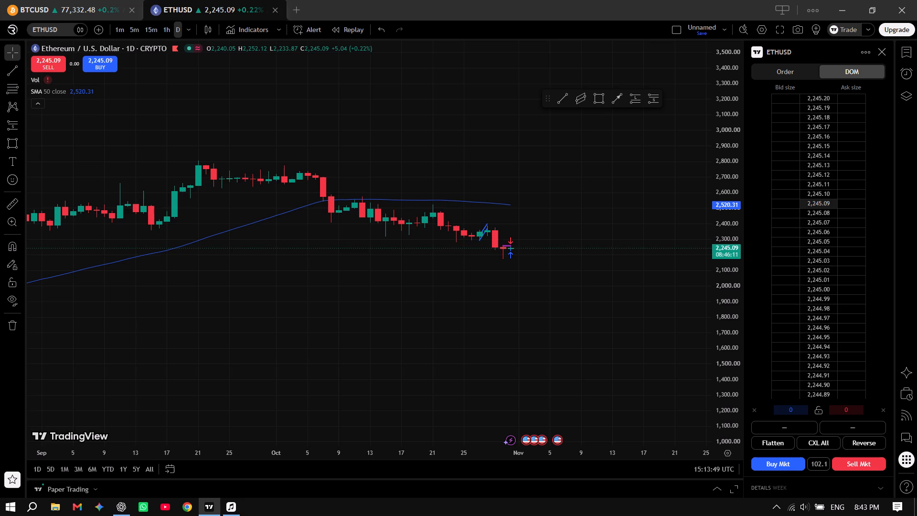
left_click(825, 201)
left_click(825, 166)
left_click(821, 182)
left_click(820, 200)
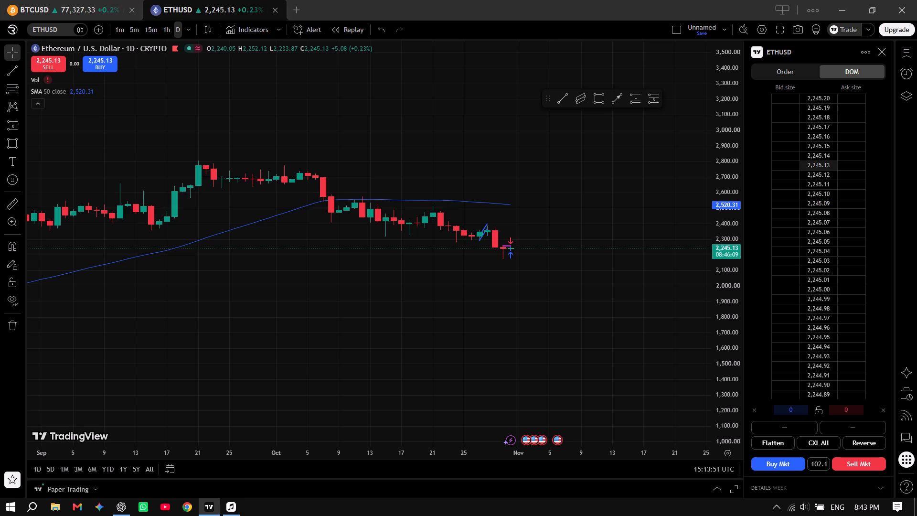
scroll(826, 321, "down", 4)
scroll(823, 336, "up", 5)
scroll(823, 336, "down", 10)
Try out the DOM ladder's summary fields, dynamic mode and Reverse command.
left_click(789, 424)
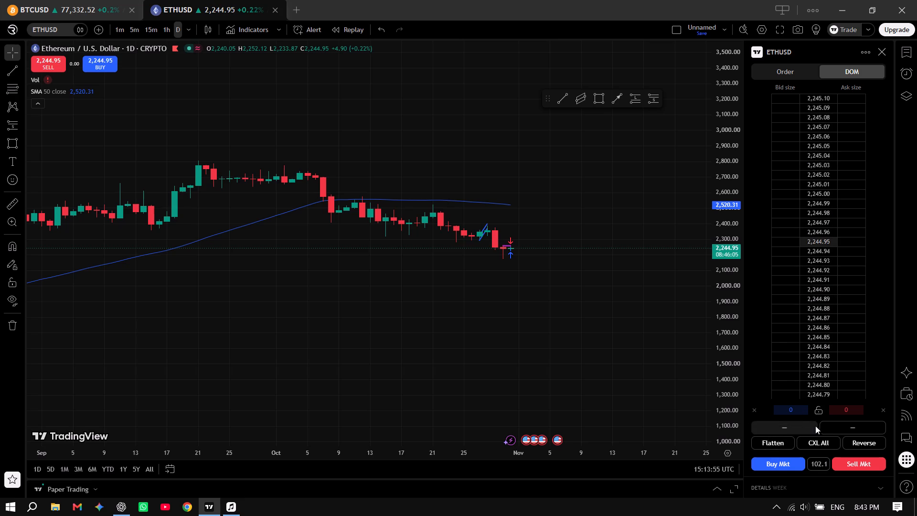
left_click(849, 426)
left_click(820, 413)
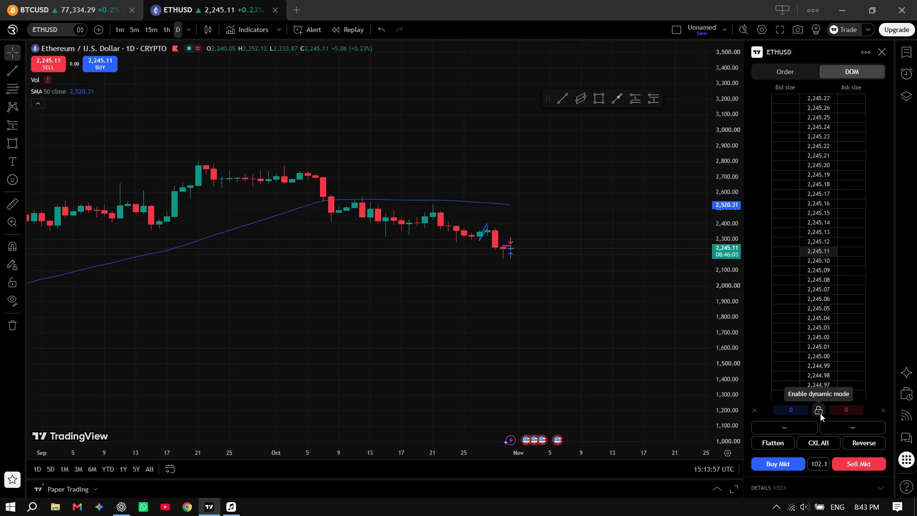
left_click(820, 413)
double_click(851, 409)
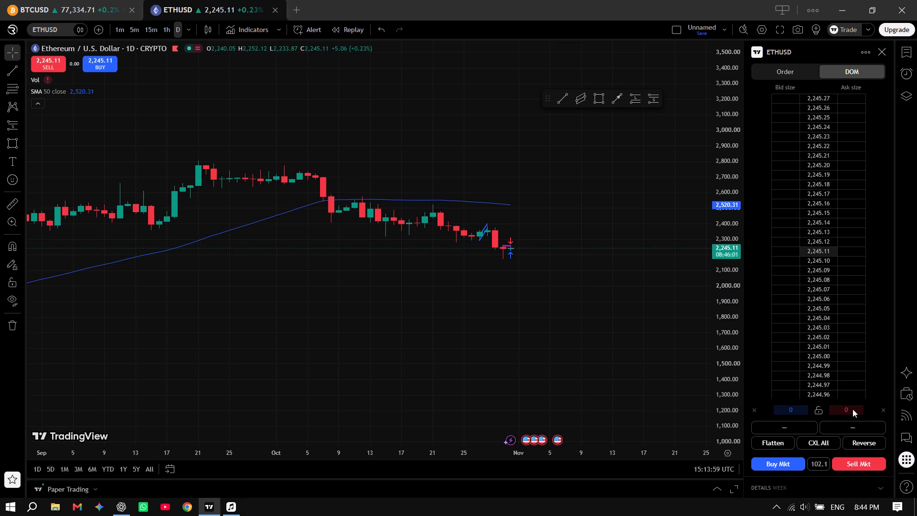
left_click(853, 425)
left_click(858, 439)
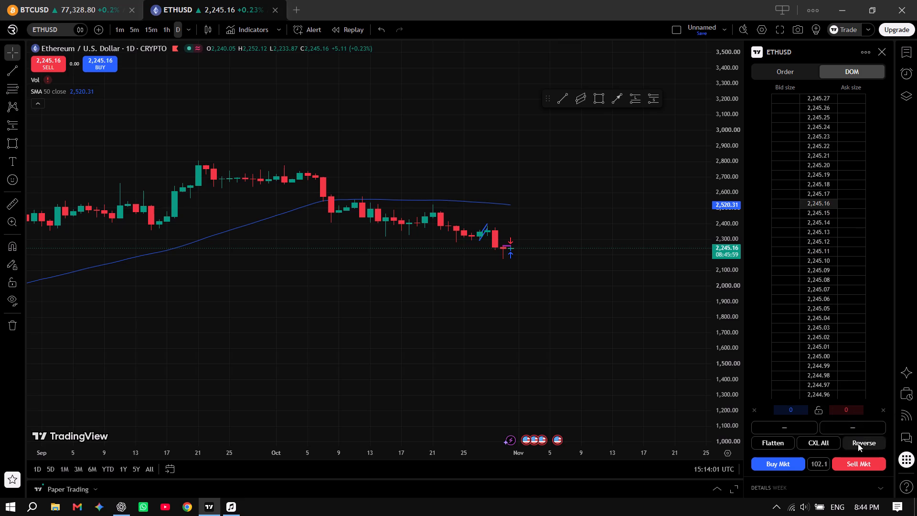
Set the DOM order quantity to 10 units.
triple_click(824, 464)
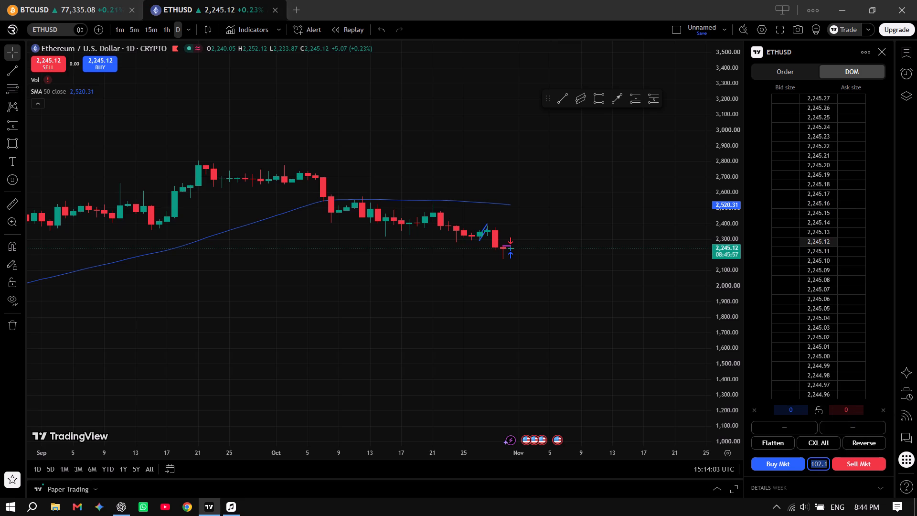
type("1000")
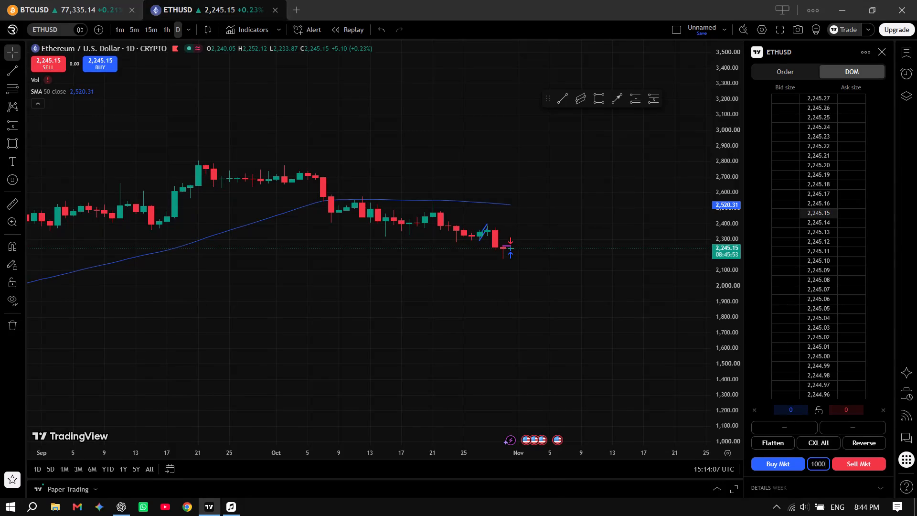
key("BackSpace")
key("BackSpace")
key("BackSpace")
key("ctrl+alt+F14")
key("BackSpace")
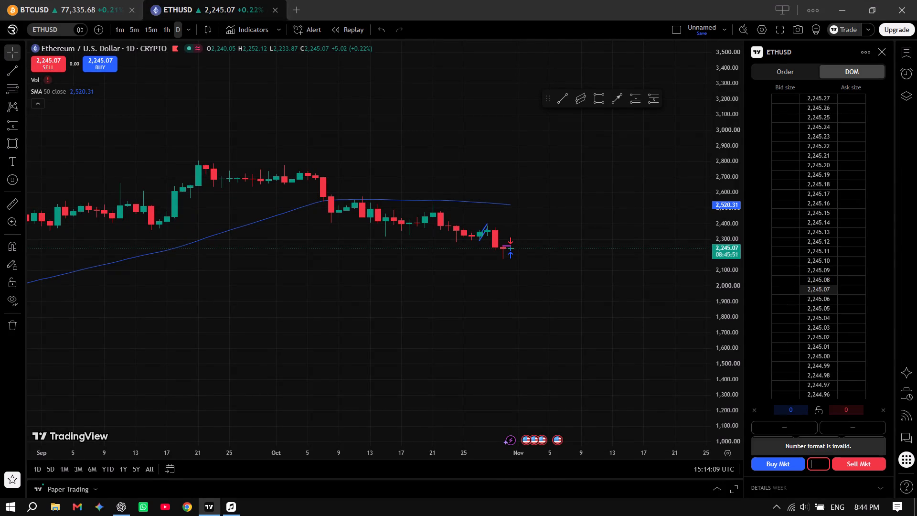
type("10")
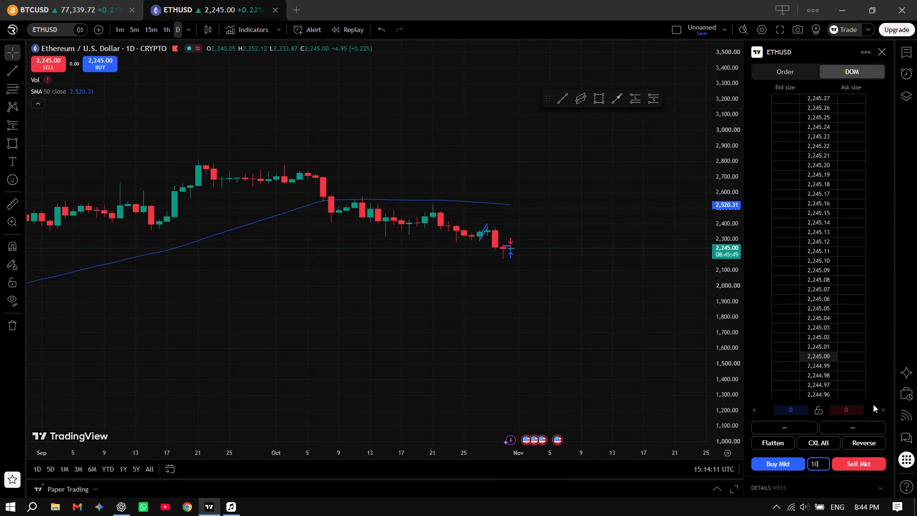
Place an ETHUSD market buy order of about 10 units, sized by Risk % balance, with the 0.09% stop loss enabled.
scroll(439, 297, "down", 3)
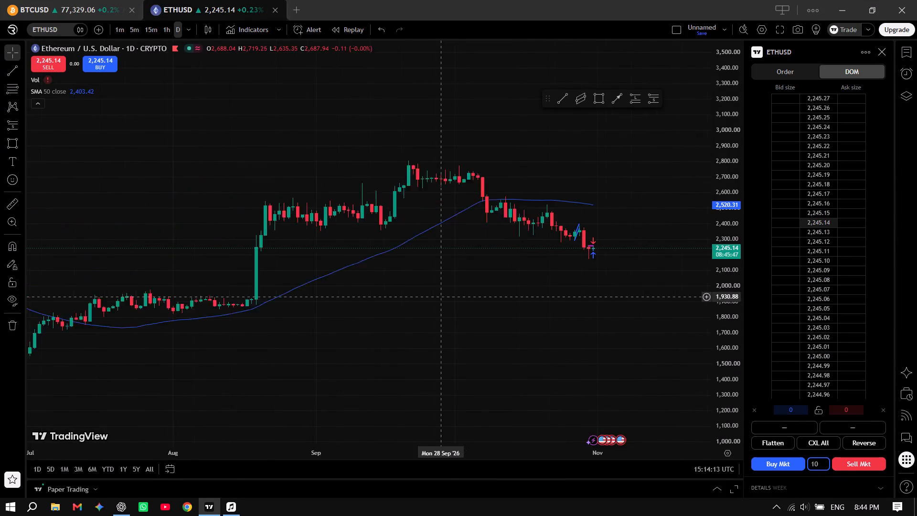
scroll(439, 297, "down", 7)
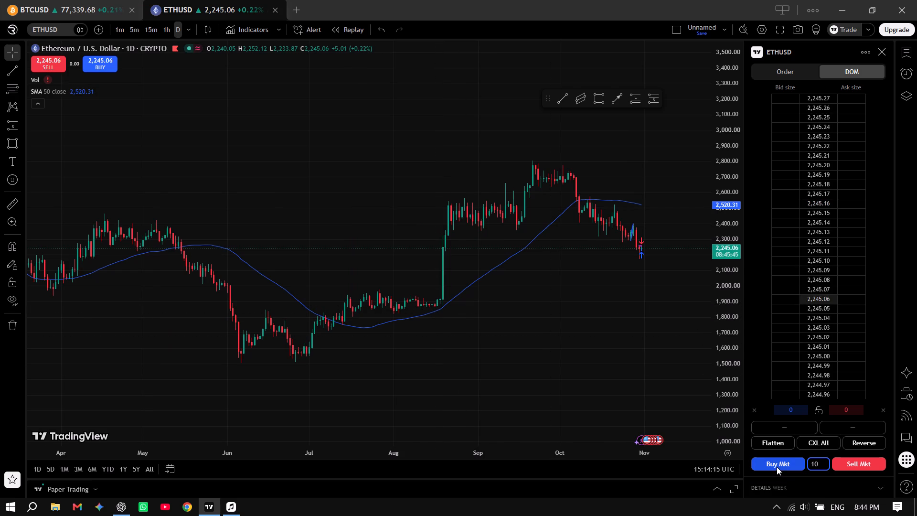
left_click(777, 467)
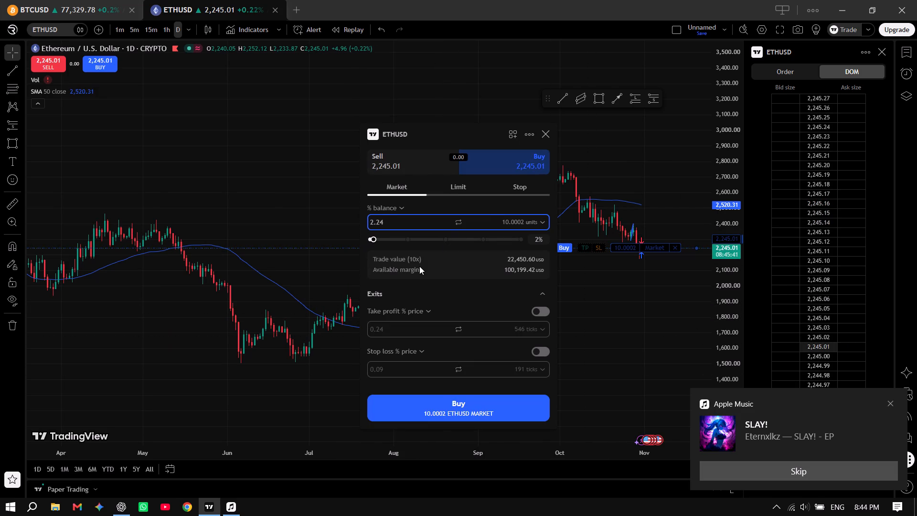
left_click_drag(391, 223, 352, 217)
double_click(388, 220)
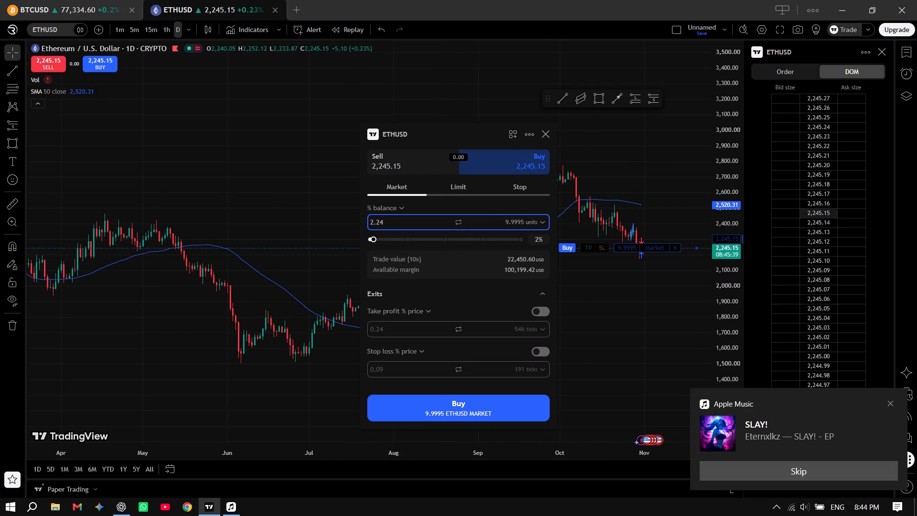
left_click(395, 207)
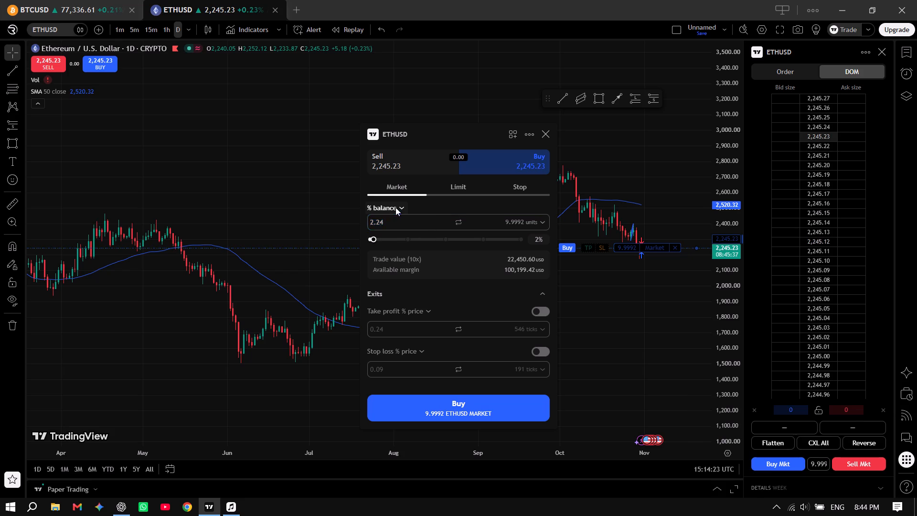
left_click(393, 286)
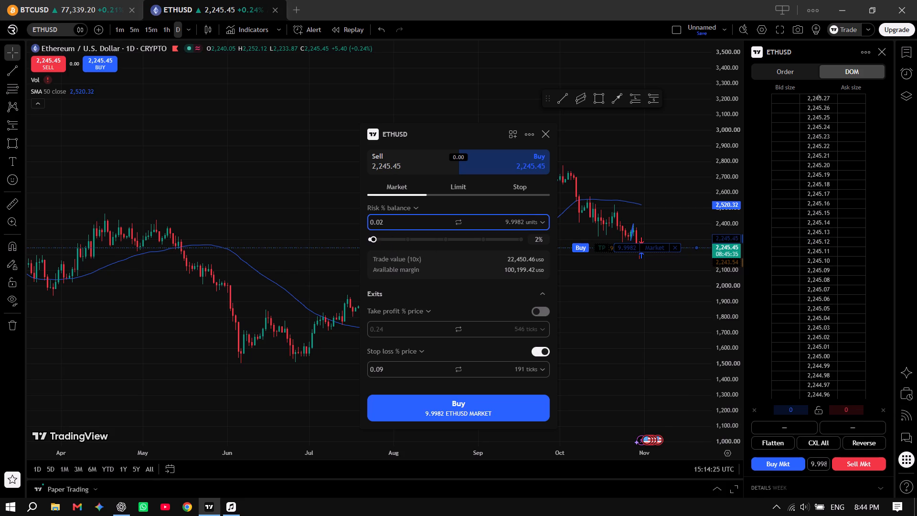
left_click_drag(390, 225, 369, 224)
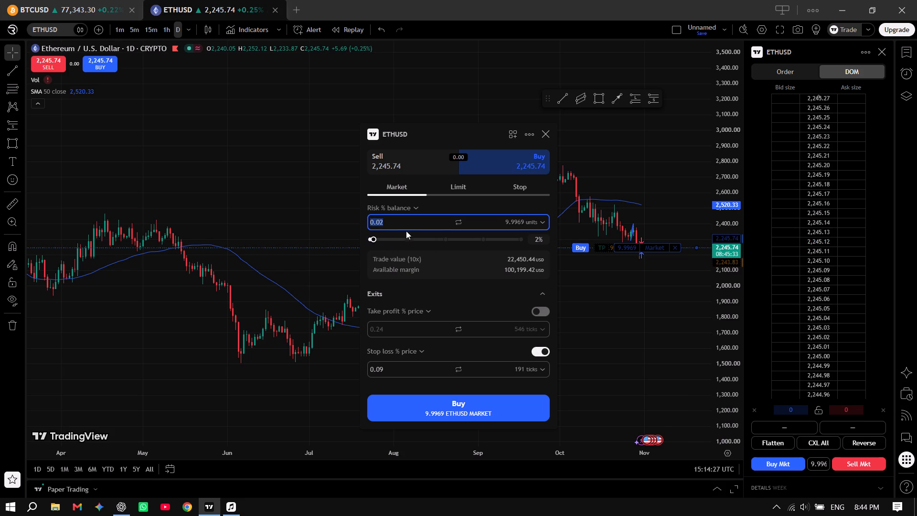
left_click(460, 404)
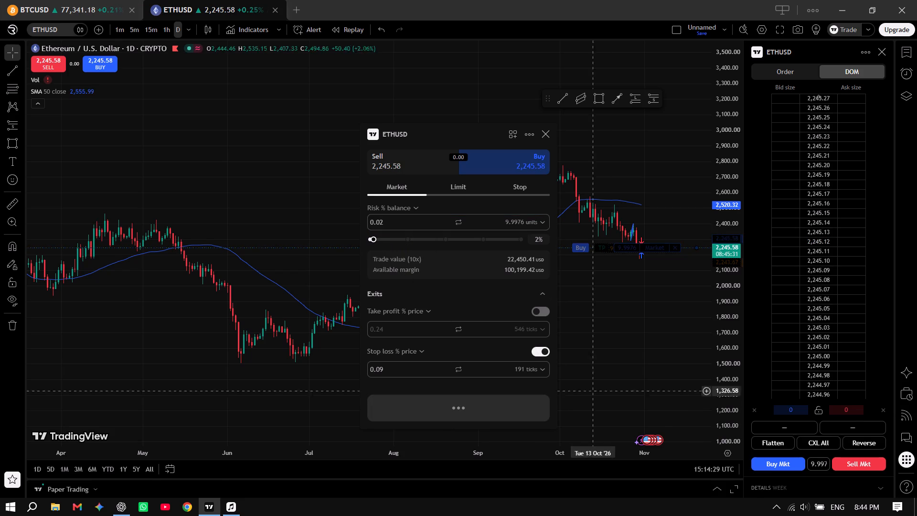
Examine the ETHUSD daily price history back through 2023 in relation to the new long position.
left_click_drag(684, 337, 481, 338)
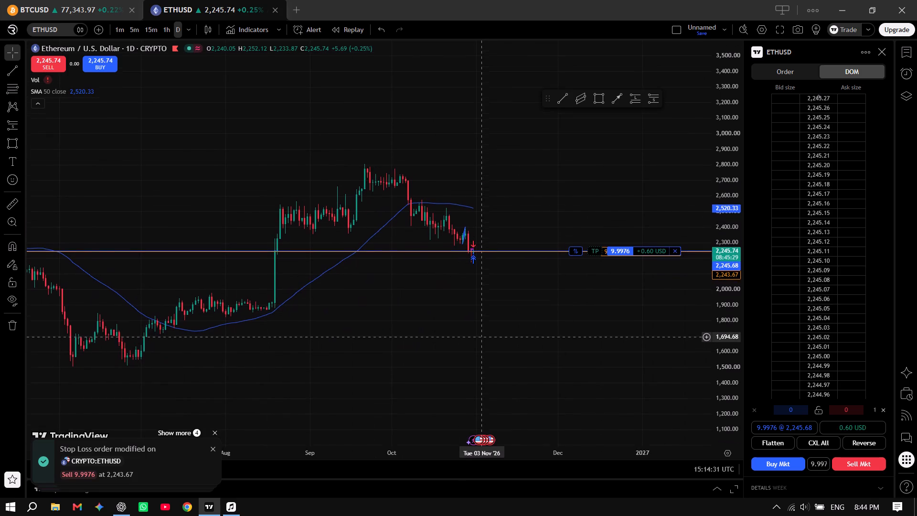
left_click_drag(481, 338, 428, 347)
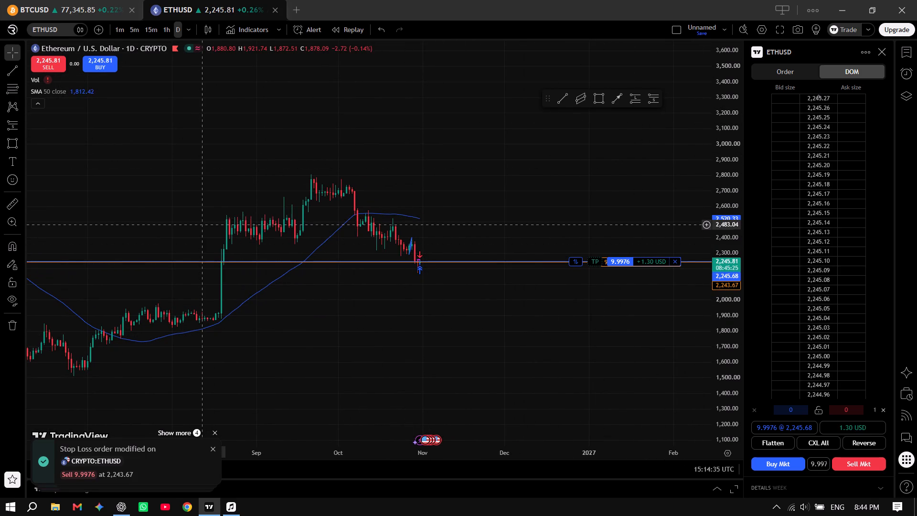
scroll(202, 225, "down", 18)
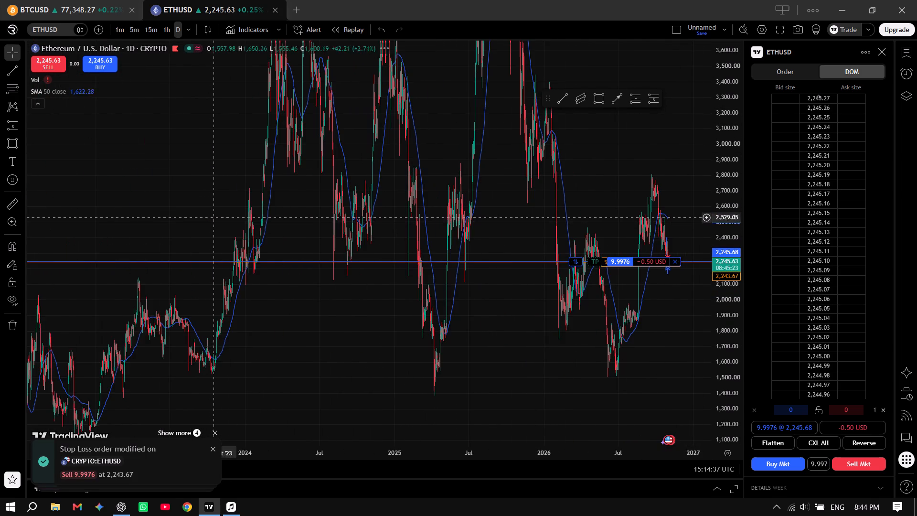
scroll(219, 216, "down", 7)
scroll(219, 216, "up", 20)
scroll(219, 216, "up", 8)
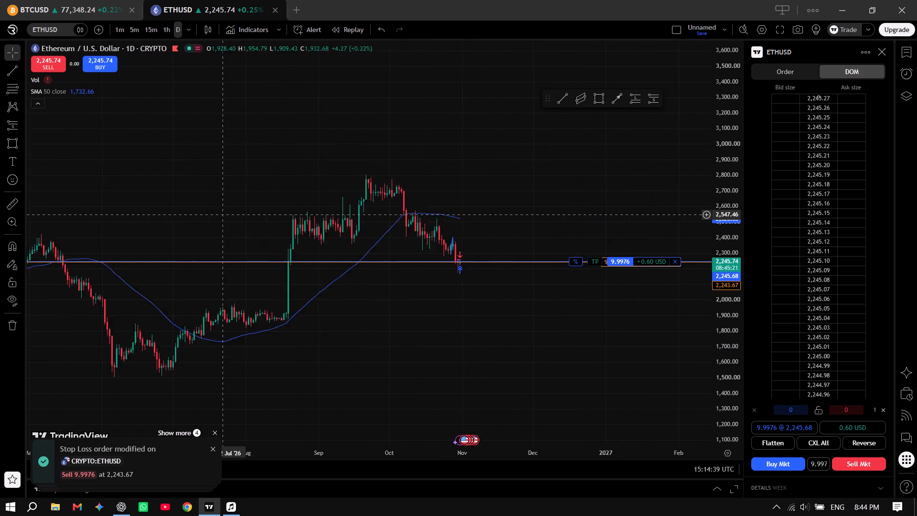
scroll(224, 215, "up", 1)
left_click_drag(572, 351, 436, 363)
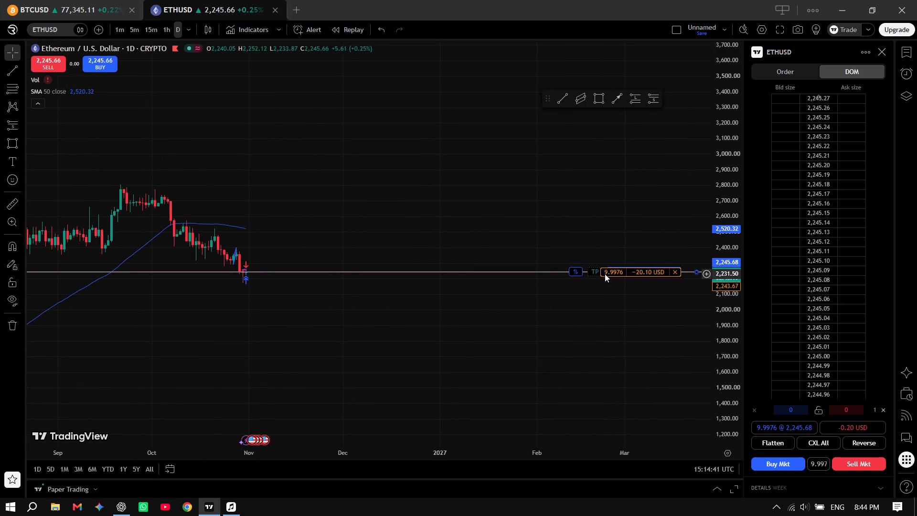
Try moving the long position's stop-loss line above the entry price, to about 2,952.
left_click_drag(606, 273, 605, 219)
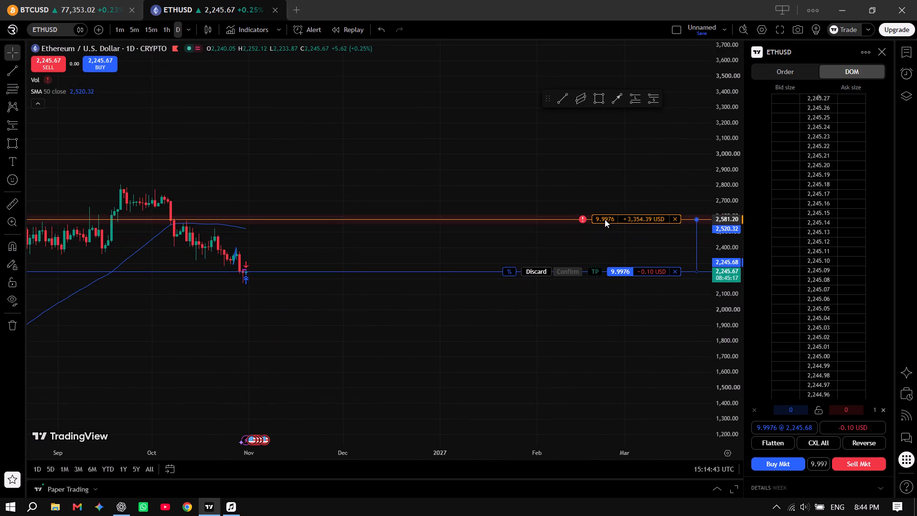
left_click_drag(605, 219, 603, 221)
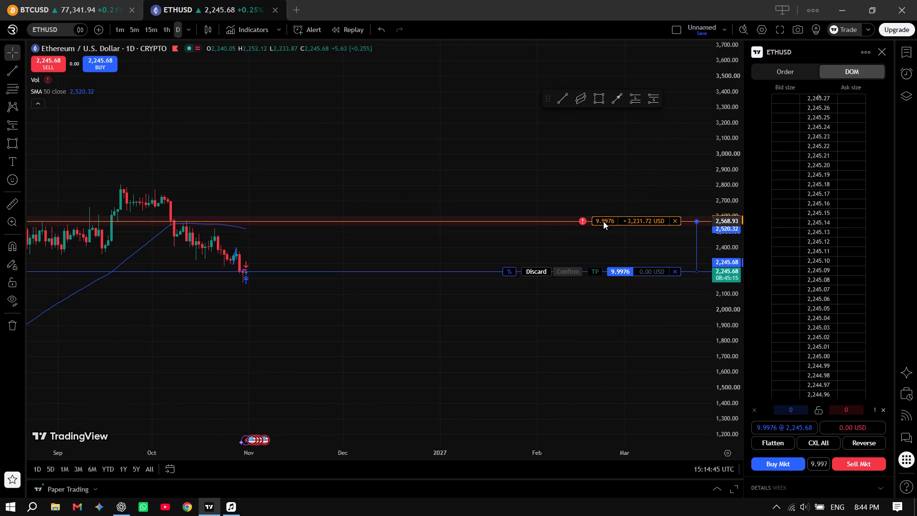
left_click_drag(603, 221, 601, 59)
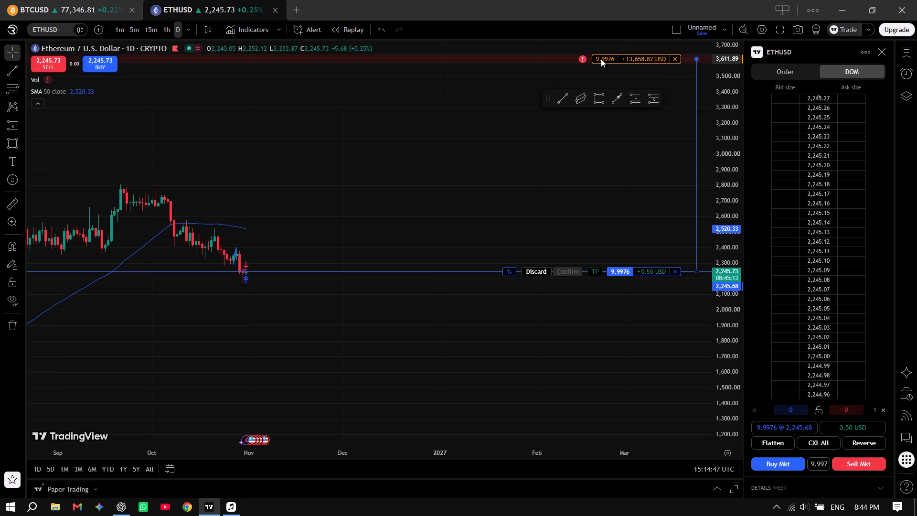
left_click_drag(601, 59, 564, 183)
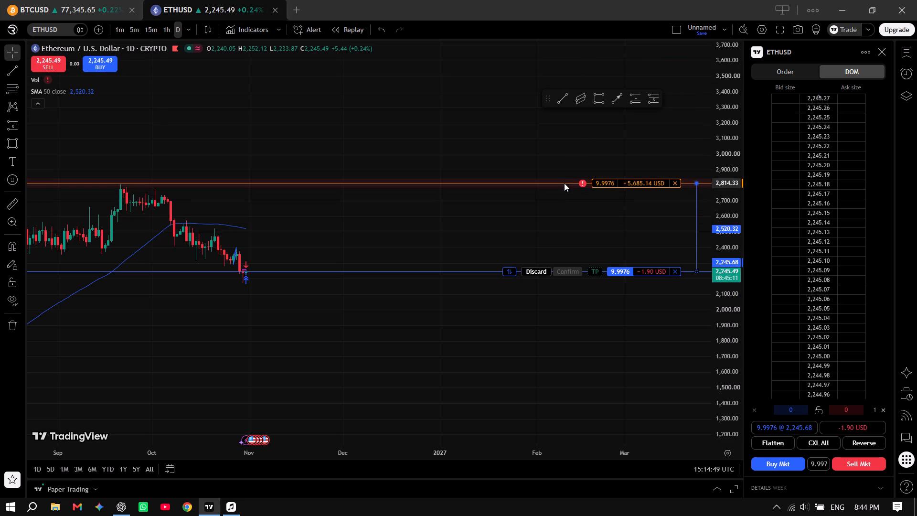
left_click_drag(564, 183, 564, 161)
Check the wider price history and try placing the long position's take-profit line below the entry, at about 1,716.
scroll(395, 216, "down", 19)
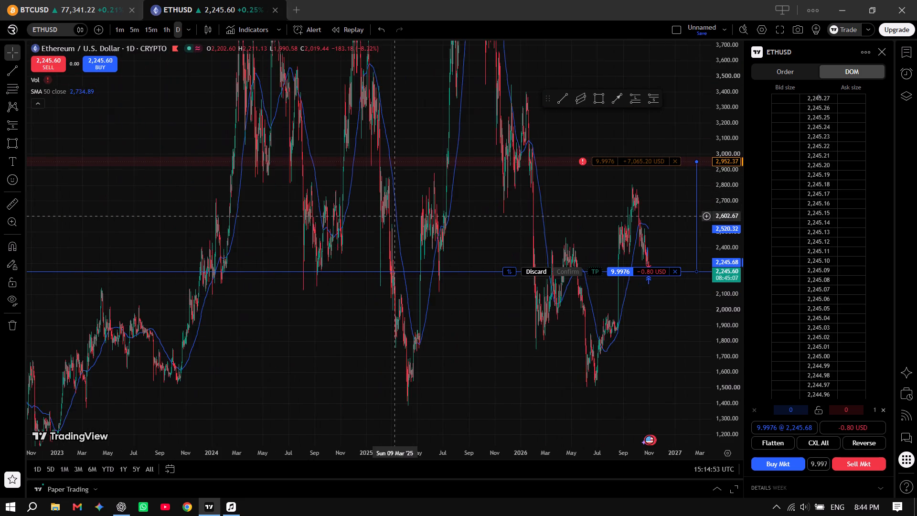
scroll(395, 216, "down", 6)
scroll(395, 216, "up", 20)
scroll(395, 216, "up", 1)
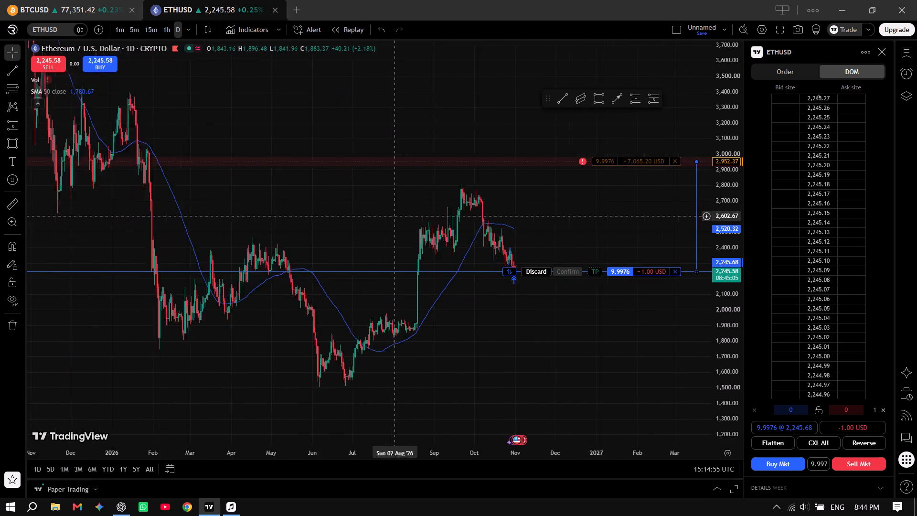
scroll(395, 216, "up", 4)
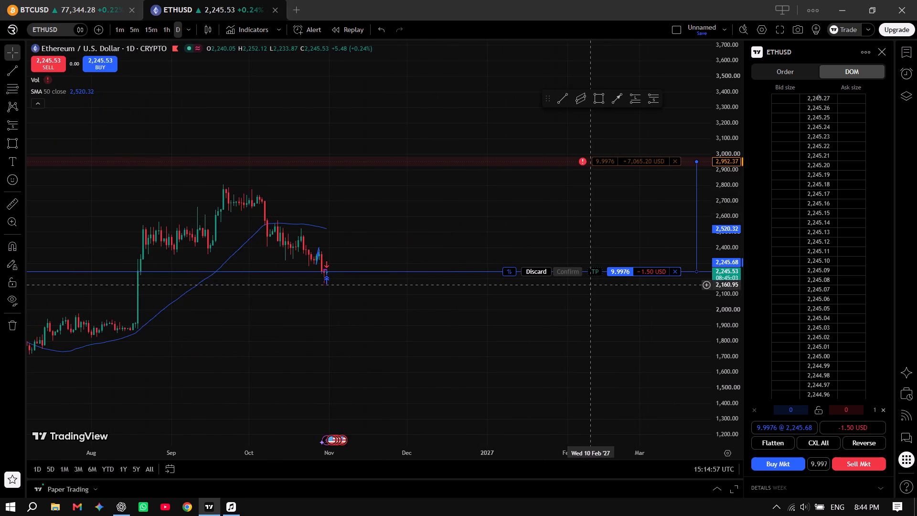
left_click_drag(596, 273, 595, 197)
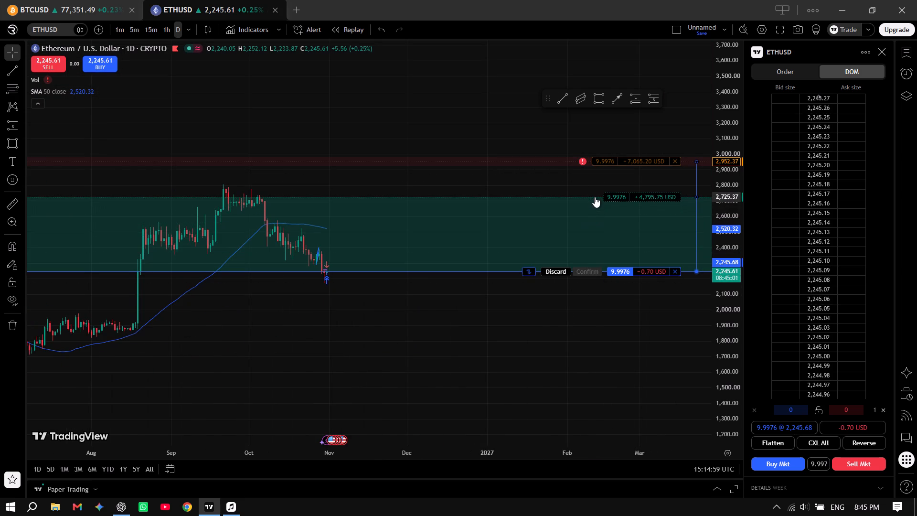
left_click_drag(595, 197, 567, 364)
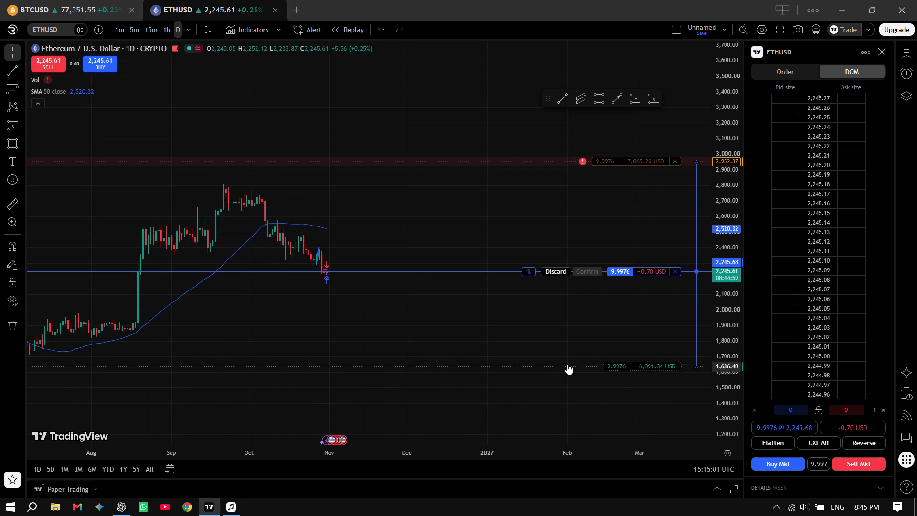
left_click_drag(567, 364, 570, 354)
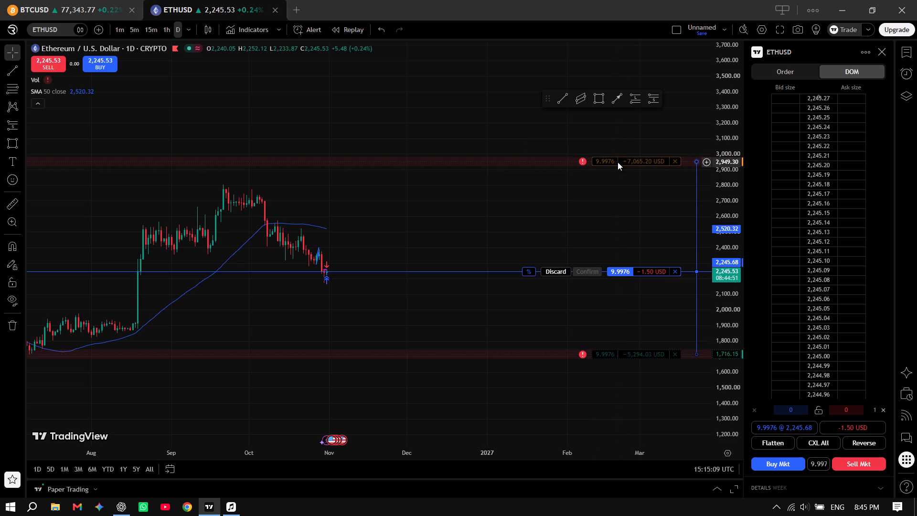
Bracket the ETHUSD long position with a take profit at about 2,805 and a stop loss at about 1,814, and apply the changes.
left_click_drag(618, 162, 600, 232)
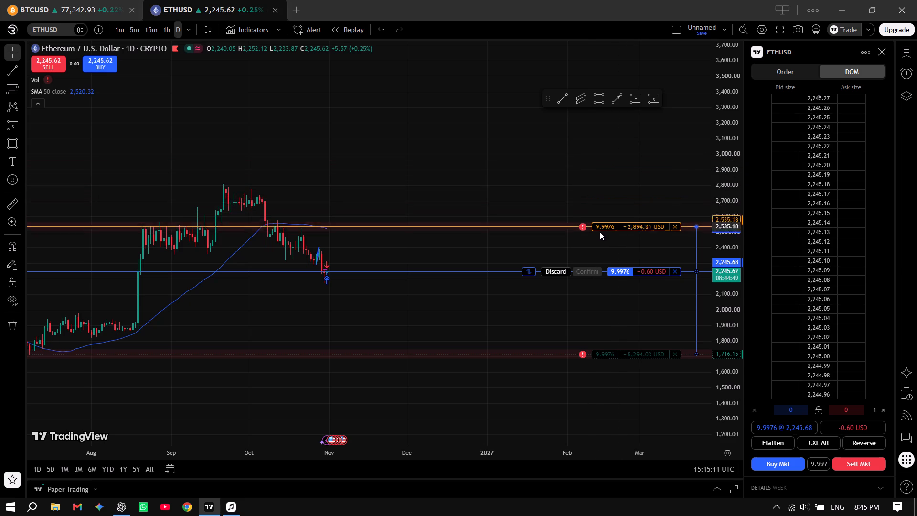
left_click_drag(600, 232, 586, 327)
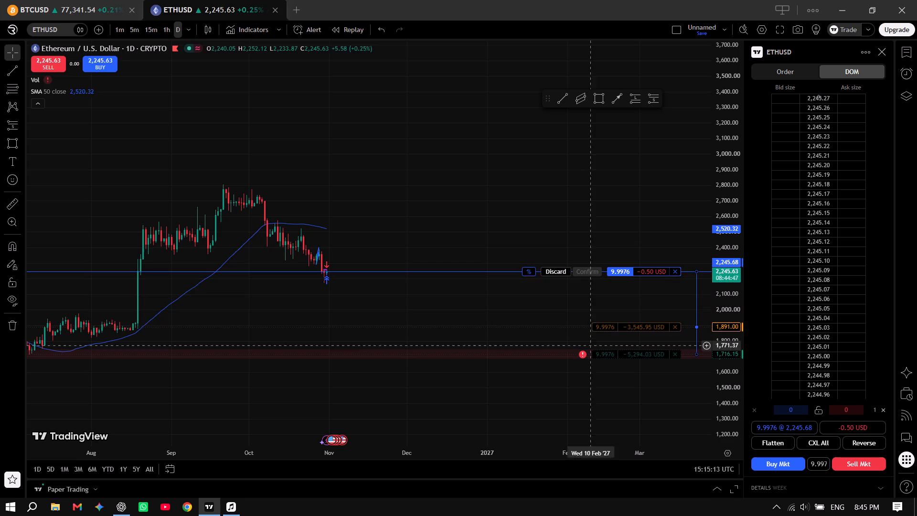
left_click_drag(617, 356, 612, 170)
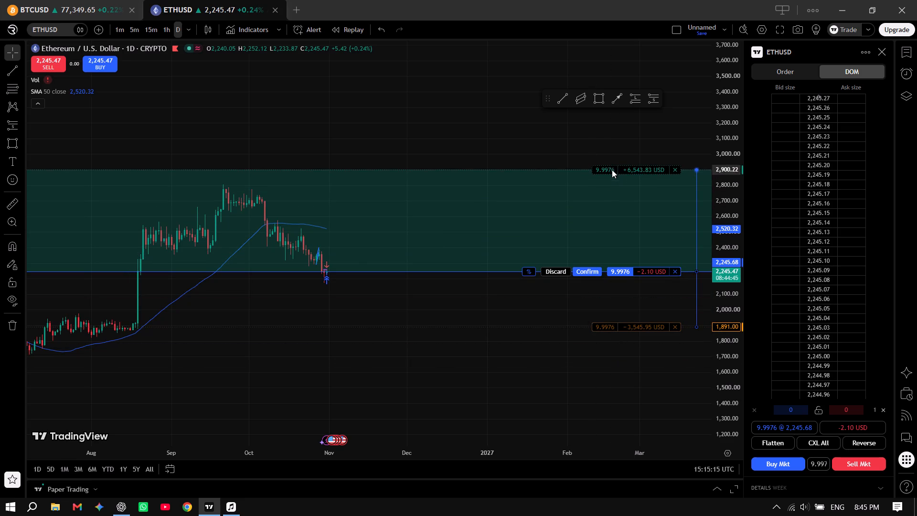
left_click_drag(612, 170, 606, 225)
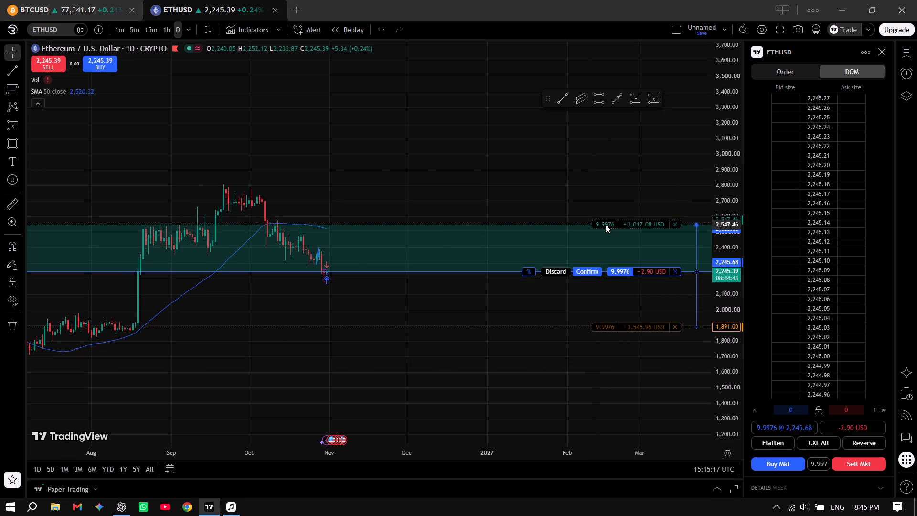
left_click_drag(606, 225, 607, 184)
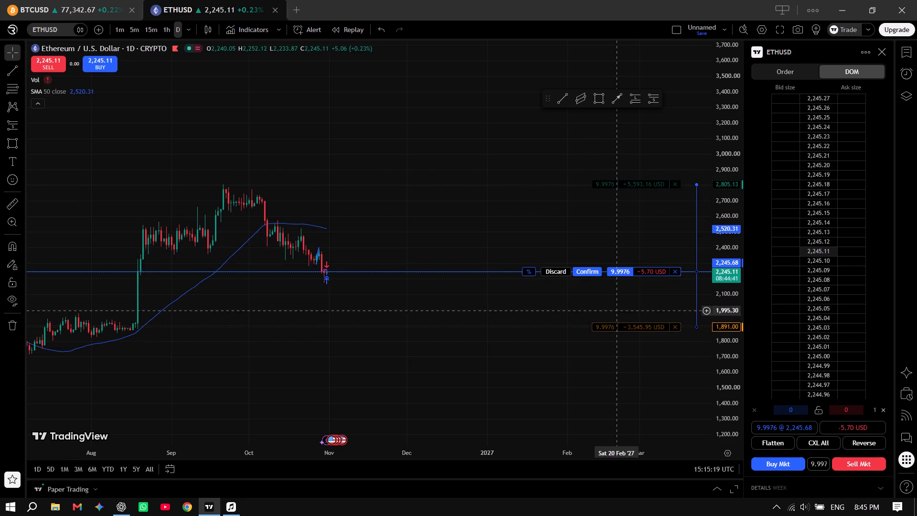
left_click_drag(639, 325, 635, 329)
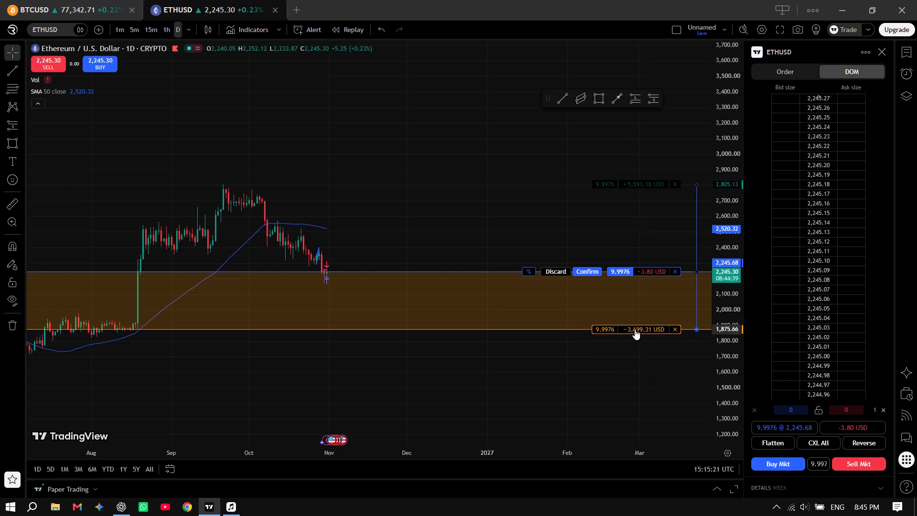
left_click_drag(635, 329, 634, 349)
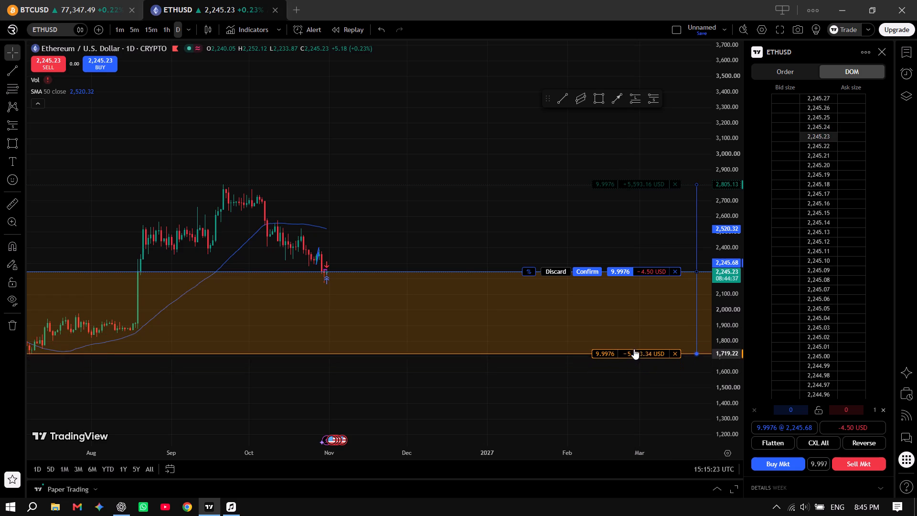
left_click_drag(634, 349, 636, 339)
left_click(592, 270)
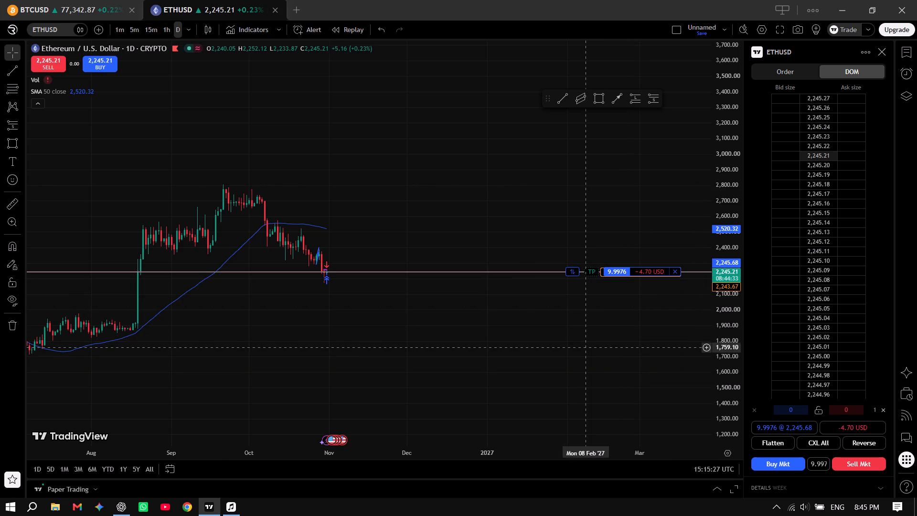
Examine the take-profit and stop-loss levels against the ETHUSD daily price history back to early 2025.
scroll(302, 147, "down", 4)
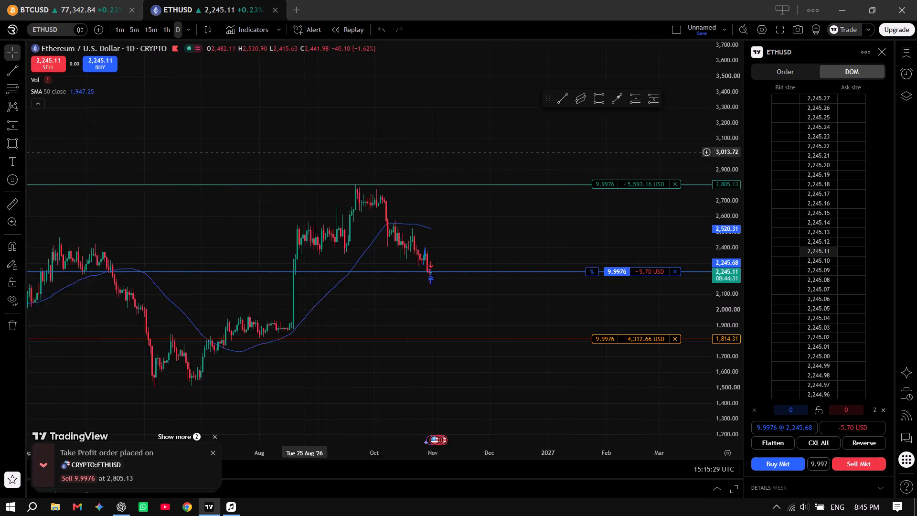
scroll(316, 204, "down", 5)
scroll(383, 269, "up", 5)
scroll(385, 269, "down", 5)
scroll(398, 250, "up", 5)
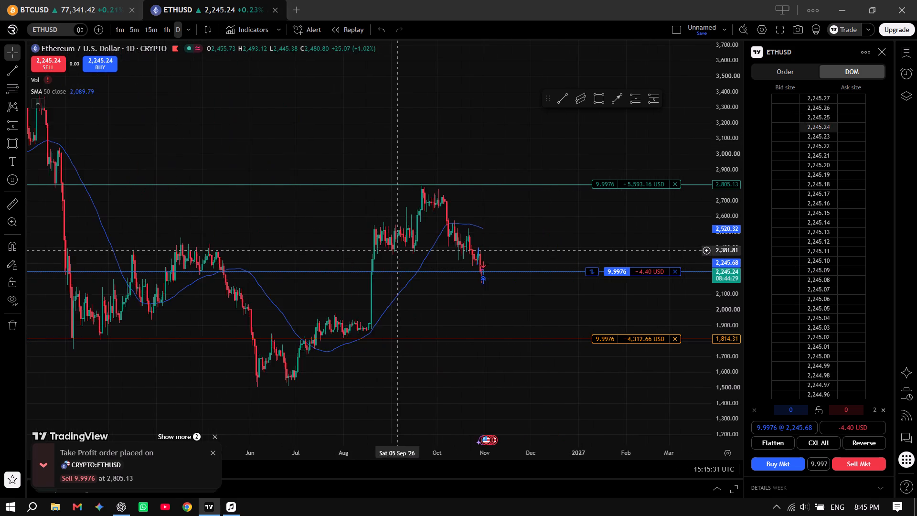
scroll(398, 250, "down", 11)
scroll(398, 250, "up", 6)
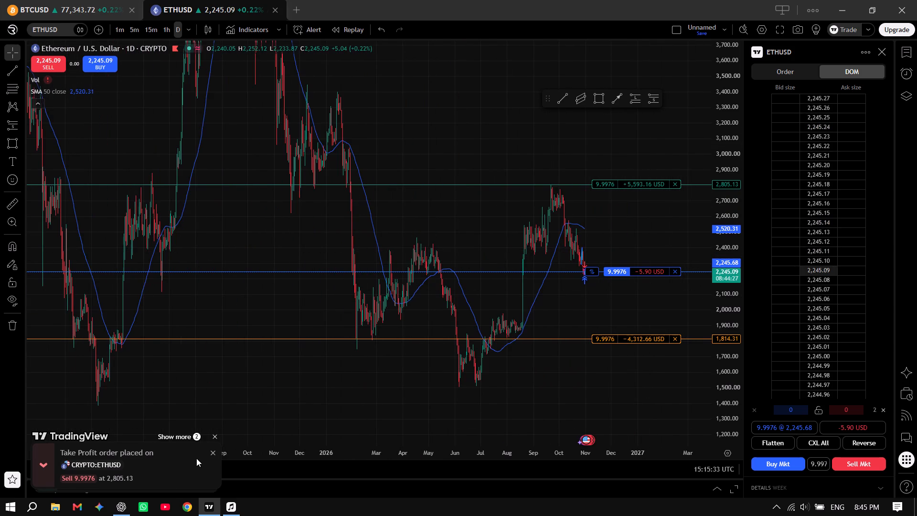
Dismiss the order notifications covering the chart.
left_click(214, 451)
left_click(210, 456)
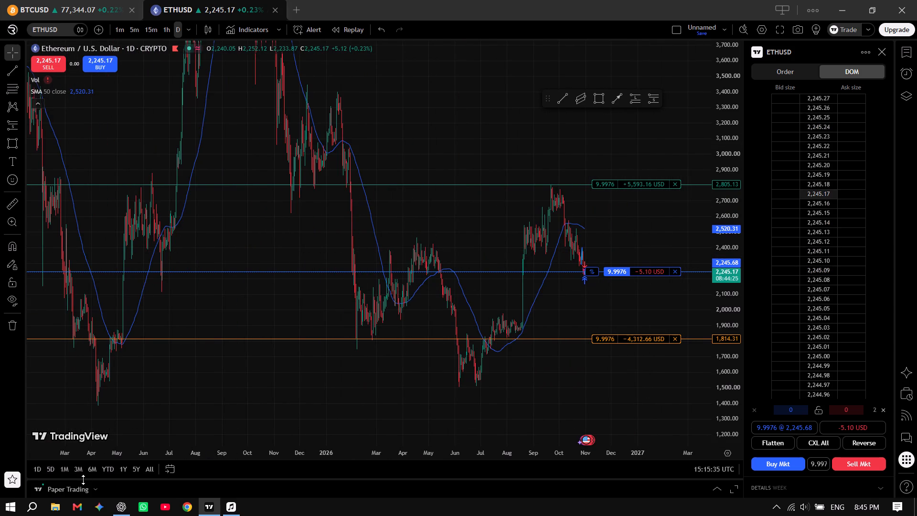
Review the open ETHUSD long position and its working stop-loss and take-profit orders in the paper trading account.
left_click(67, 490)
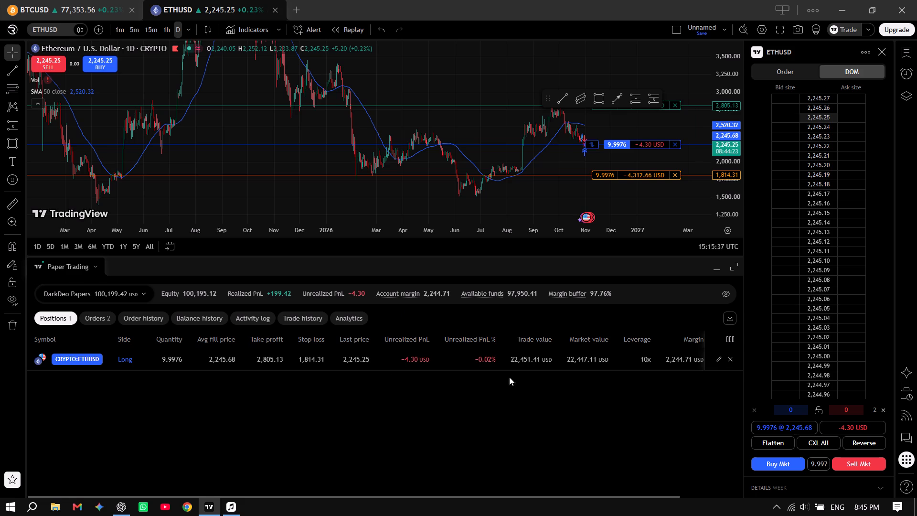
left_click(239, 401)
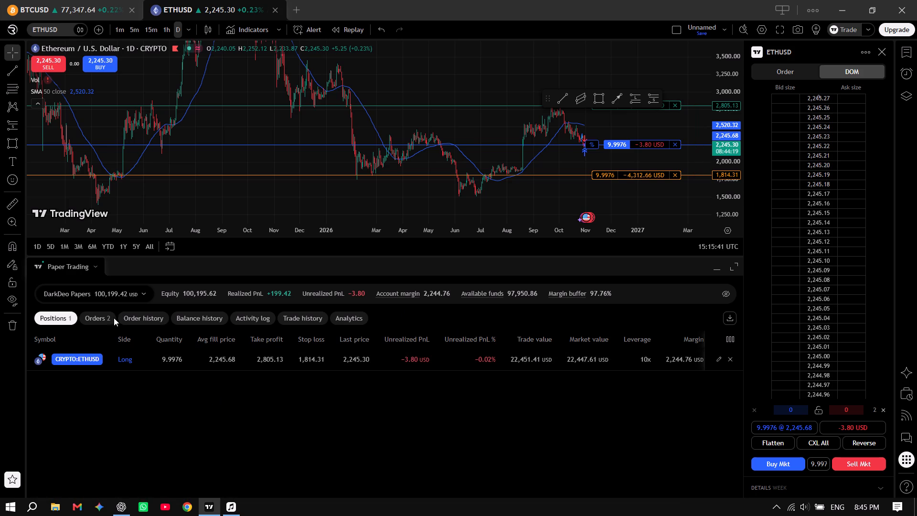
left_click(119, 360)
double_click(135, 359)
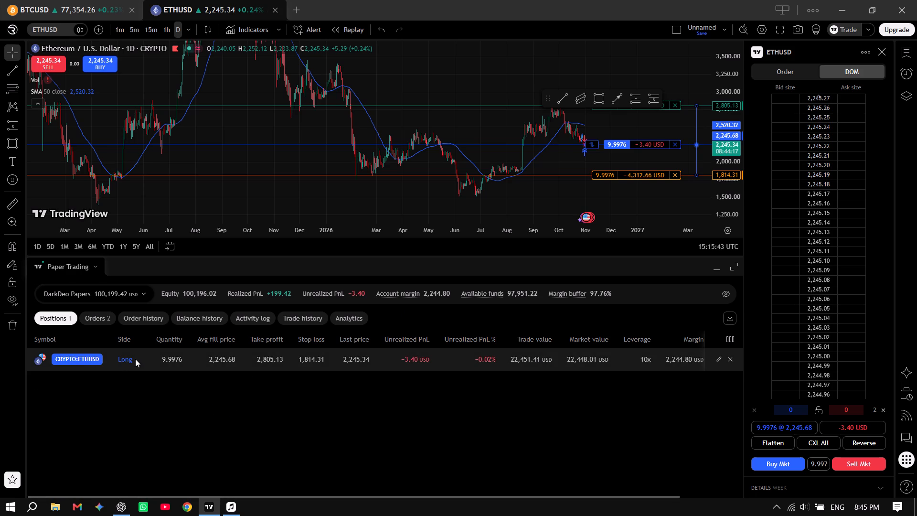
left_click(127, 359)
left_click(96, 318)
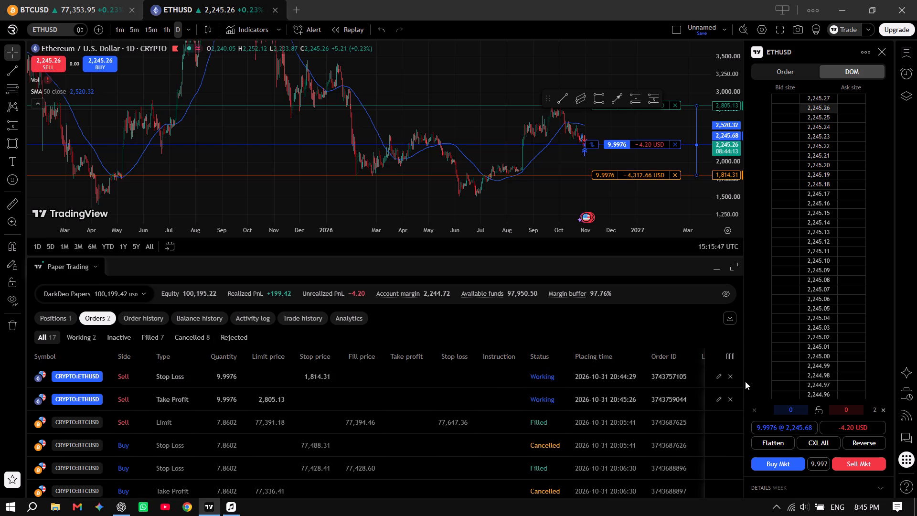
left_click(732, 375)
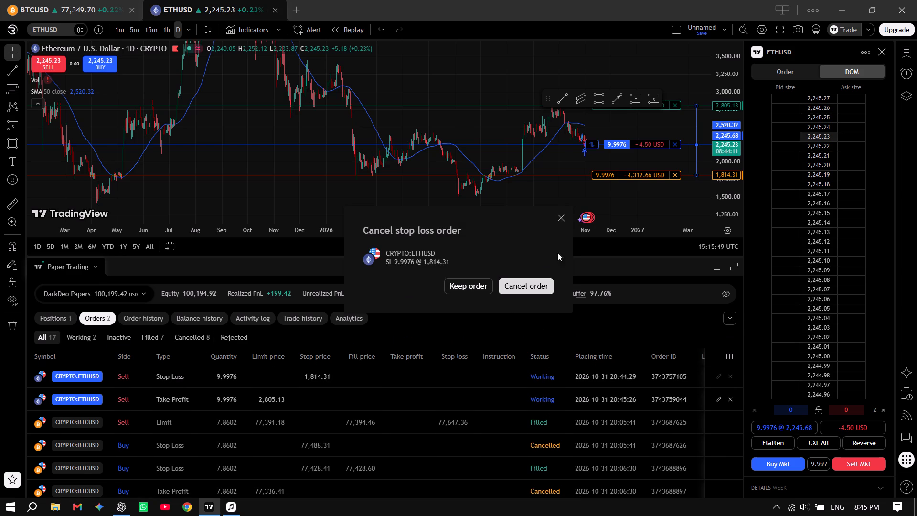
left_click(558, 217)
left_click(52, 315)
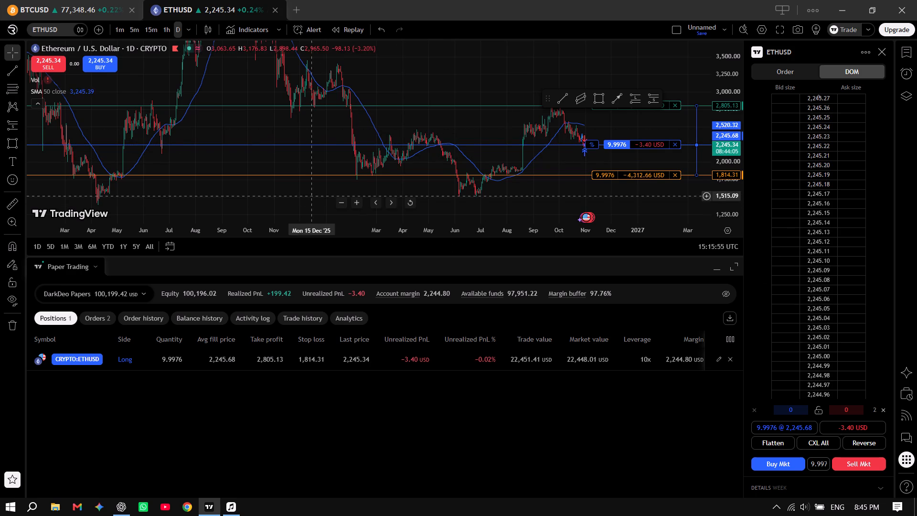
scroll(605, 179, "up", 3)
scroll(563, 211, "up", 2)
scroll(491, 193, "up", 5)
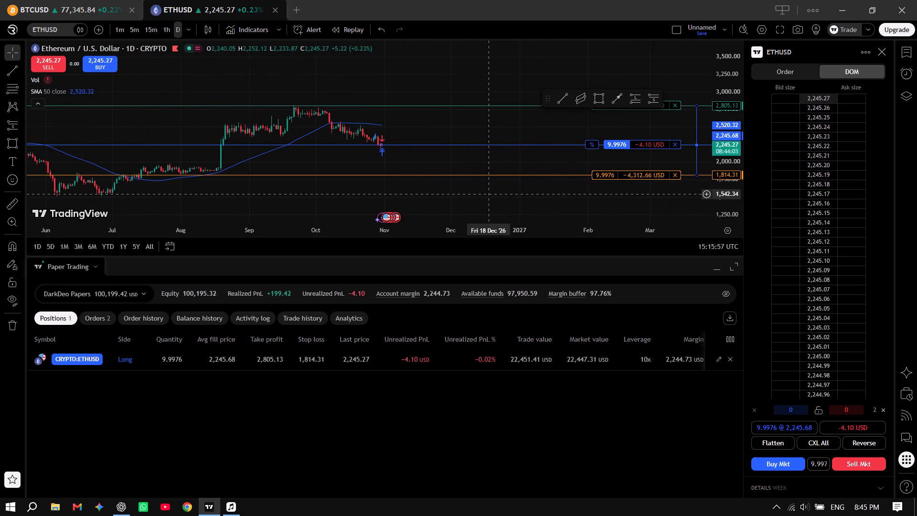
scroll(489, 194, "down", 6)
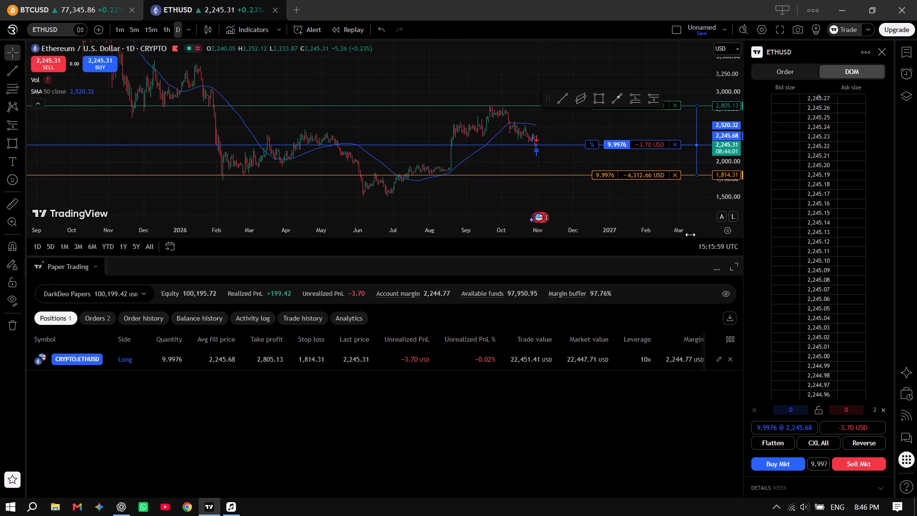
Review the paper trading account's balance history, activity log, trade history and performance analytics.
left_click(193, 315)
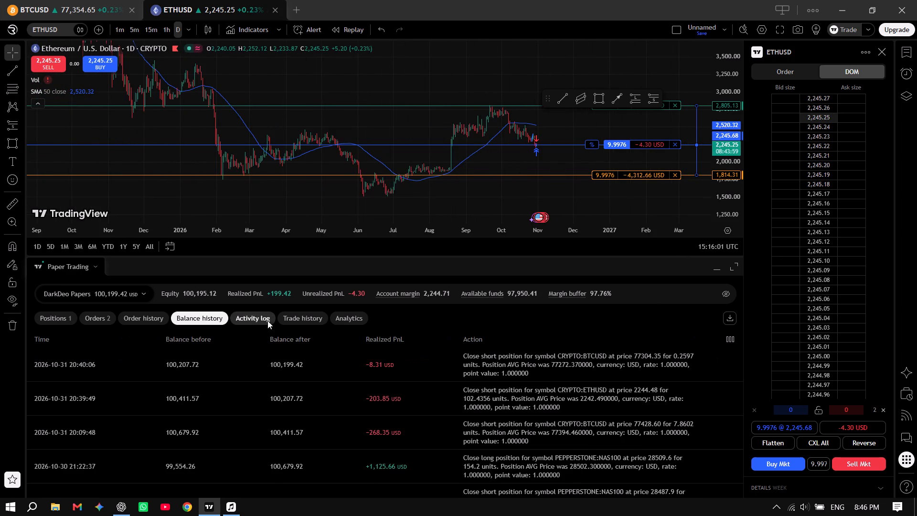
left_click(256, 319)
left_click(301, 319)
left_click(352, 319)
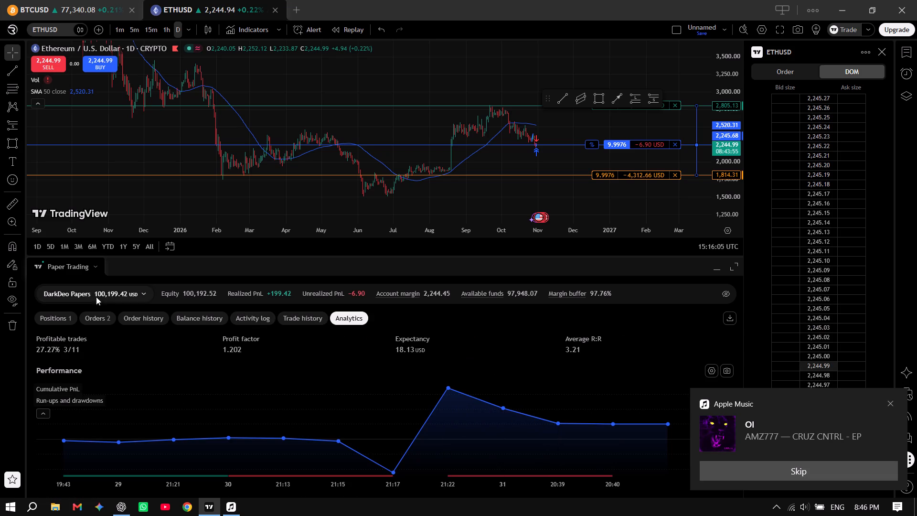
left_click(65, 318)
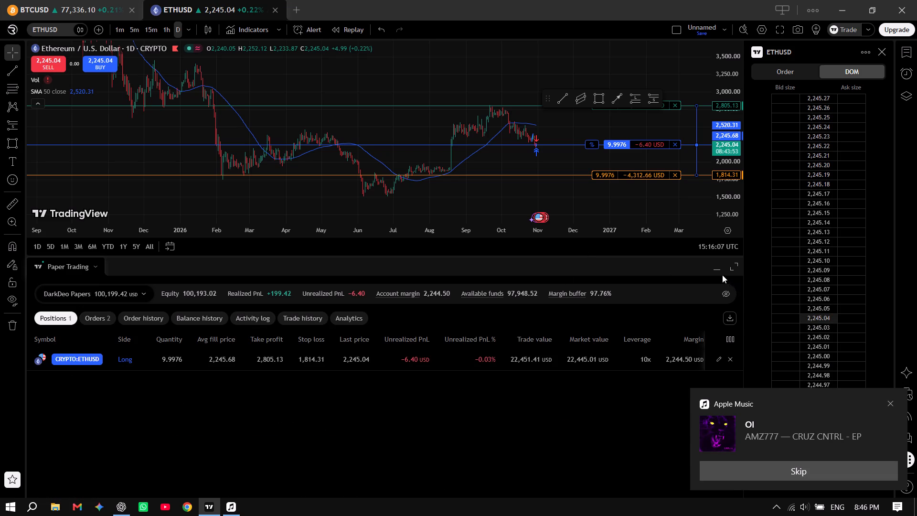
left_click(715, 269)
Compare the ETHUSD position's entry, take-profit and stop-loss levels across the 1-minute, 5-minute, 15-minute, 1-hour and daily timeframes.
scroll(506, 276, "up", 4)
scroll(490, 284, "down", 4)
scroll(490, 284, "up", 5)
left_click_drag(530, 303, 455, 303)
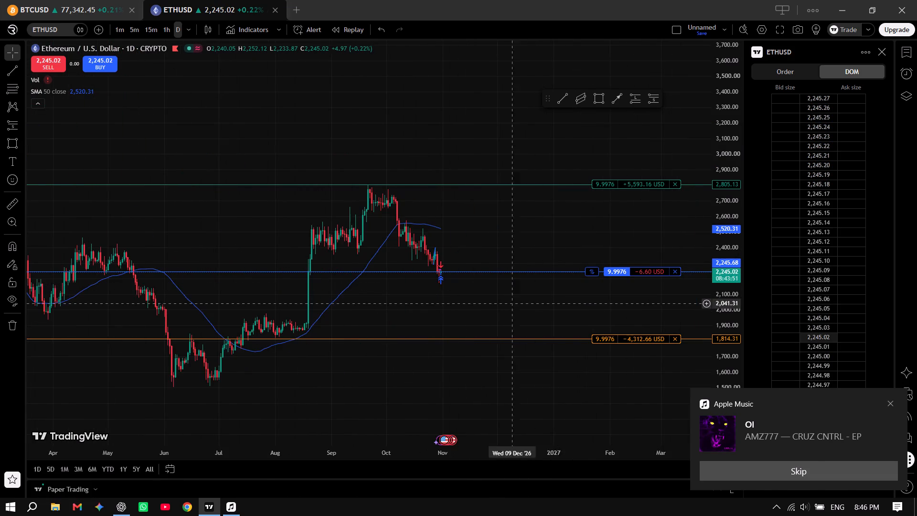
left_click_drag(455, 303, 437, 322)
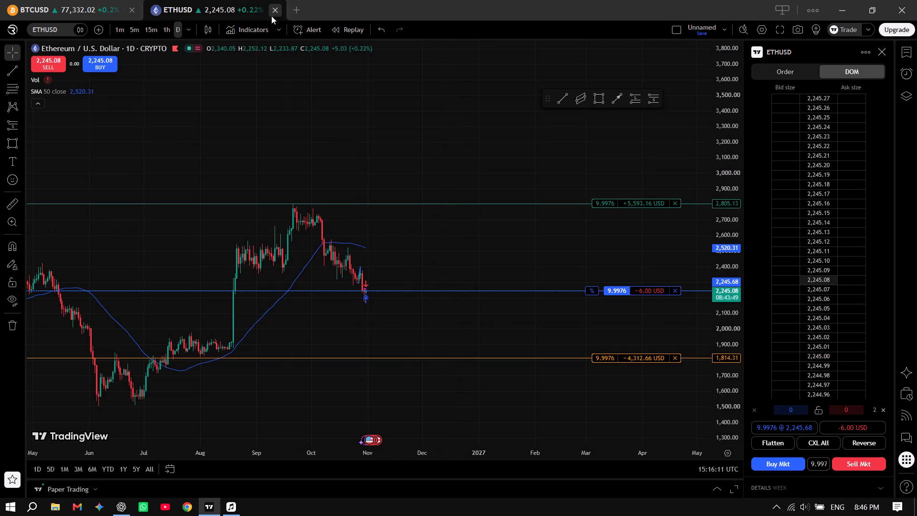
left_click(165, 33)
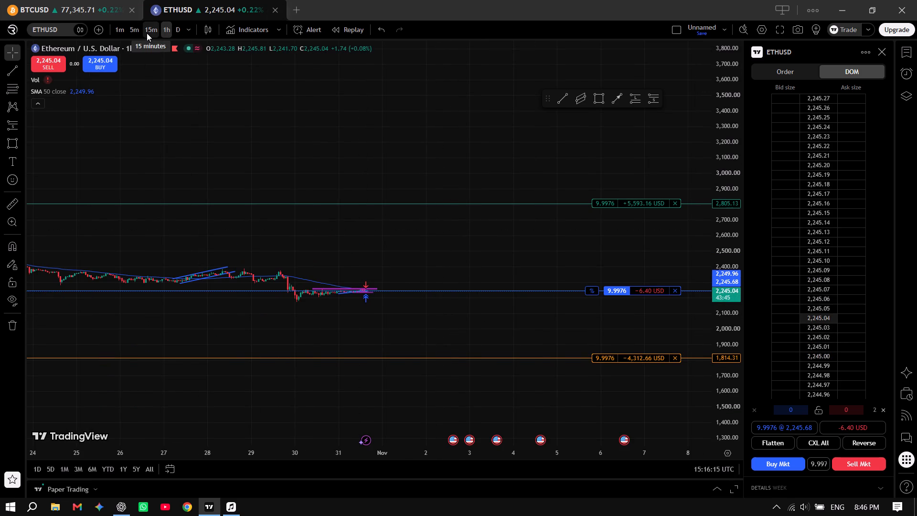
left_click(147, 33)
left_click(131, 33)
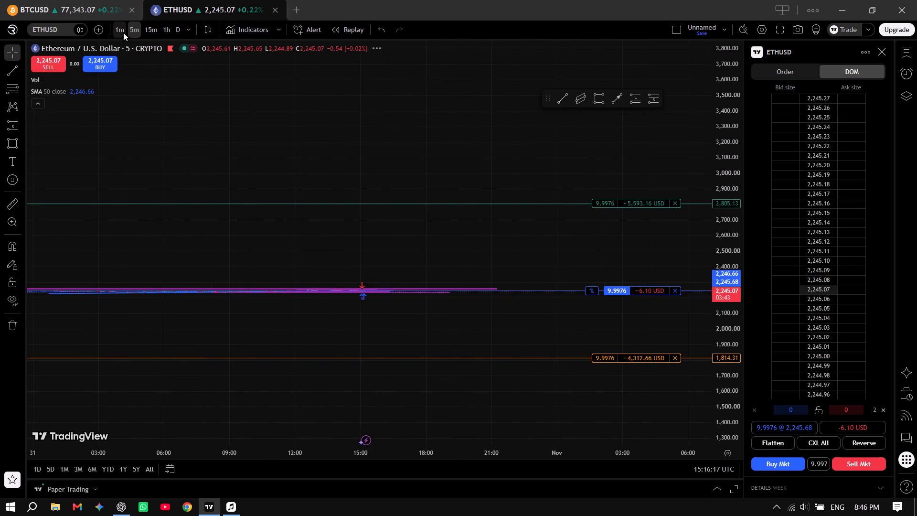
left_click(123, 32)
left_click(137, 31)
left_click(149, 31)
left_click(170, 31)
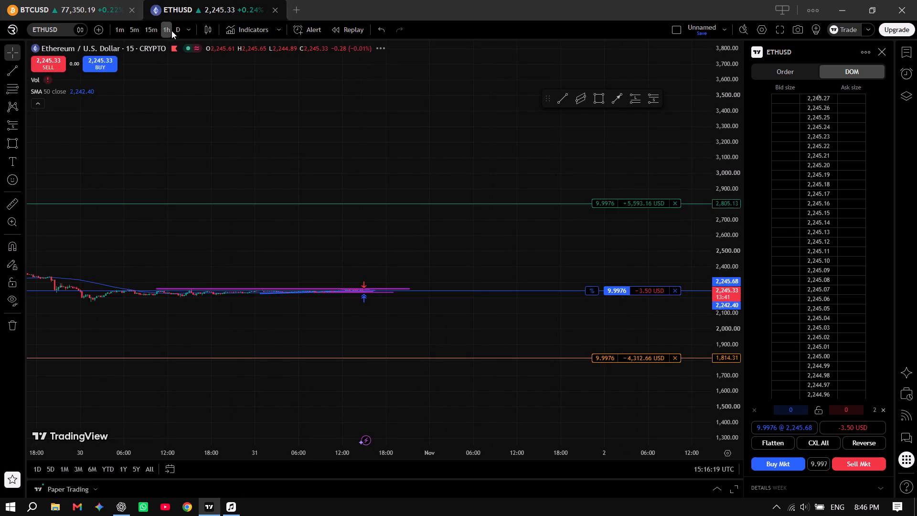
left_click(178, 30)
scroll(455, 269, "down", 5)
scroll(457, 269, "up", 9)
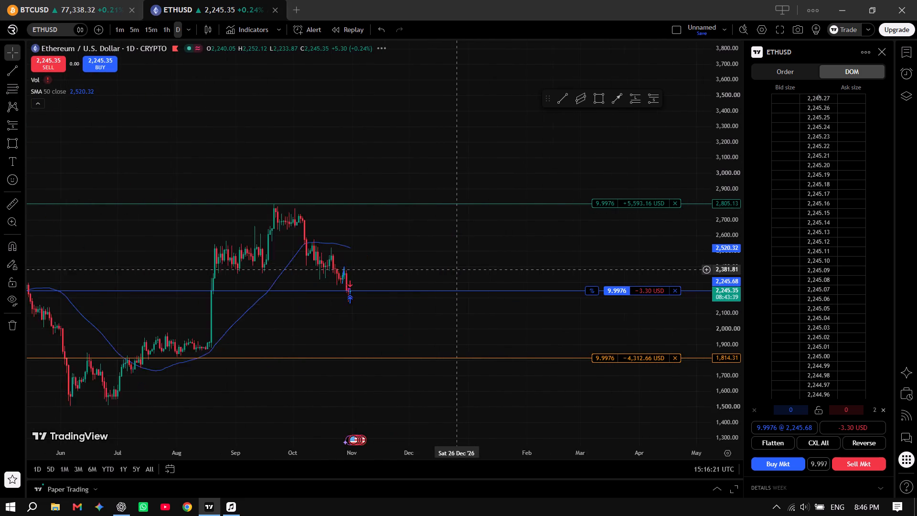
scroll(457, 268, "down", 5)
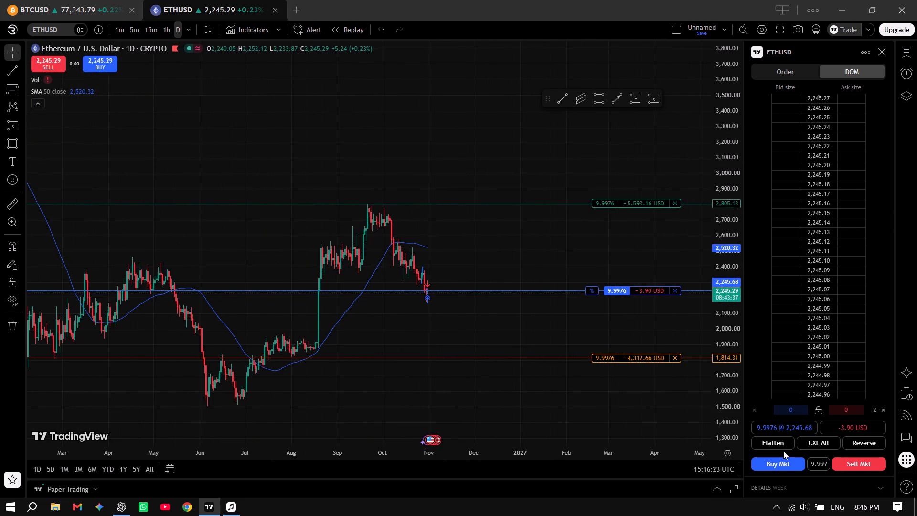
Examine the ETHUSD order ticket and the depth-of-market price ladder around the current price, discarding the draft buy order.
left_click(800, 77)
left_click(843, 74)
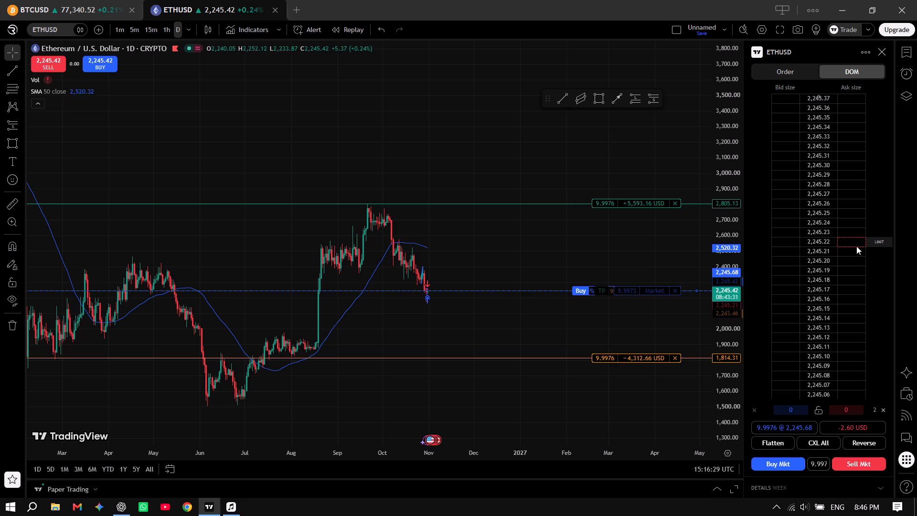
scroll(836, 251, "up", 10)
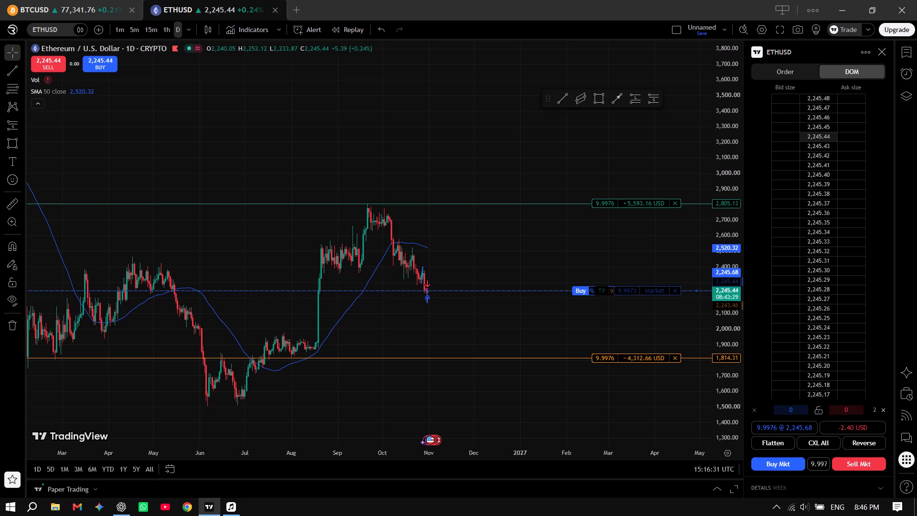
scroll(836, 250, "up", 11)
scroll(842, 118, "up", 5)
scroll(842, 320, "down", 4)
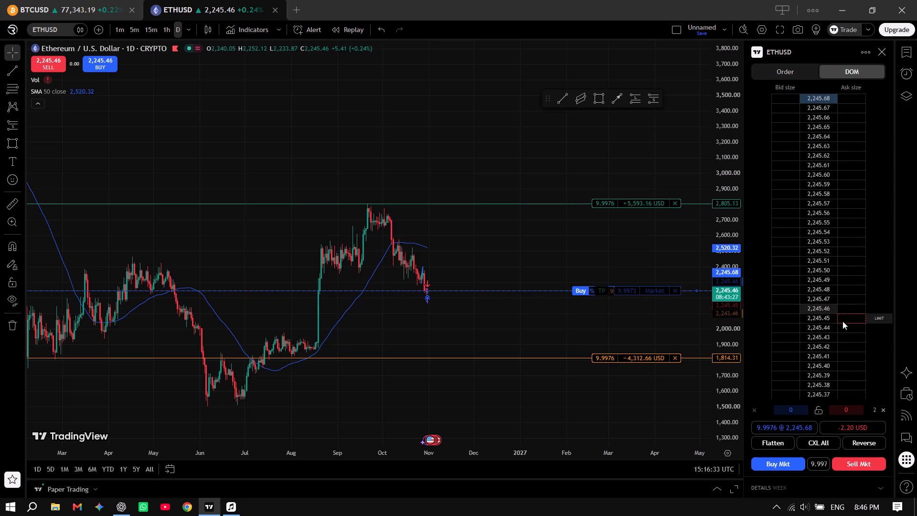
scroll(842, 321, "down", 16)
scroll(852, 314, "up", 12)
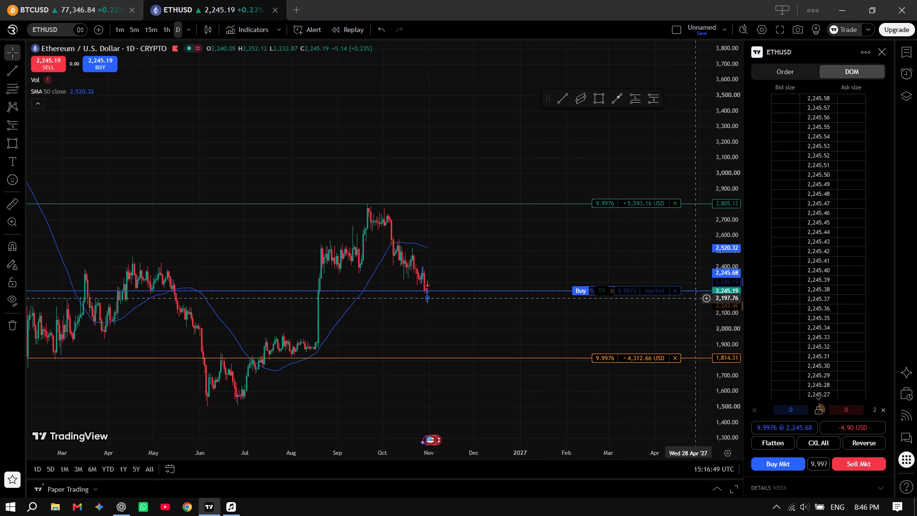
left_click(675, 290)
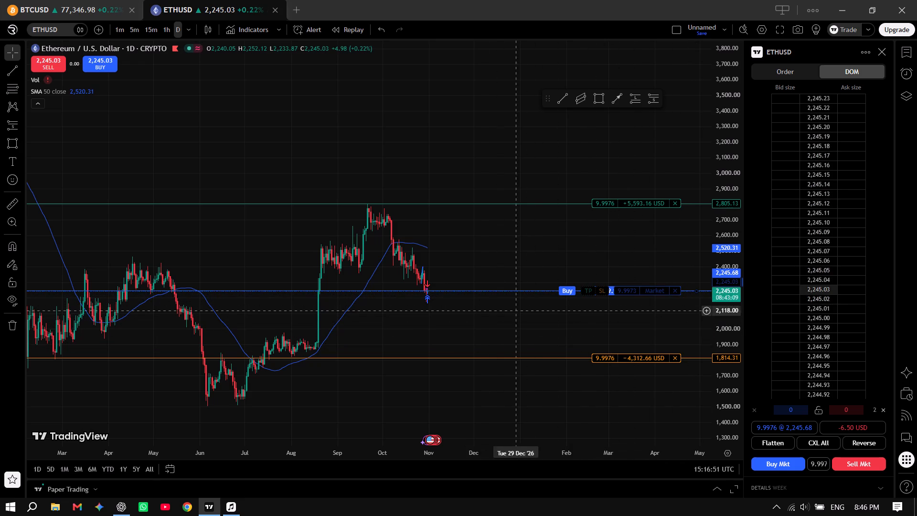
left_click(678, 290)
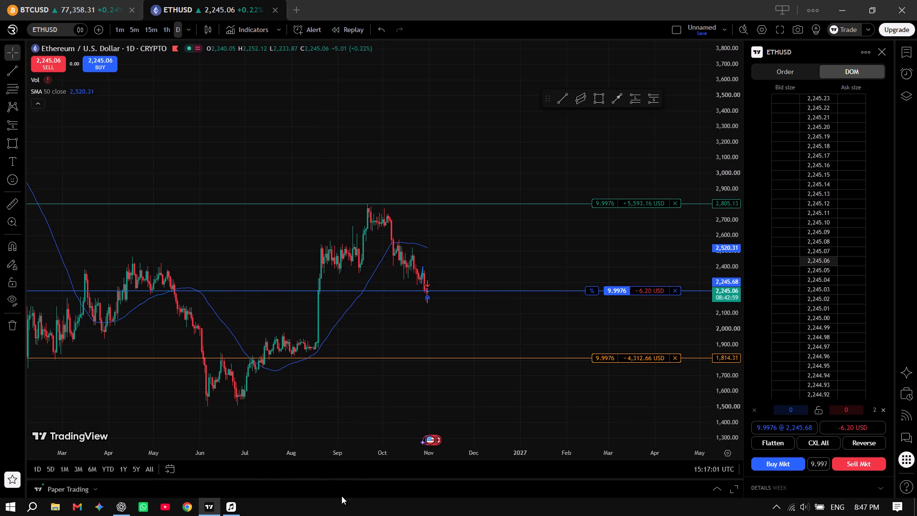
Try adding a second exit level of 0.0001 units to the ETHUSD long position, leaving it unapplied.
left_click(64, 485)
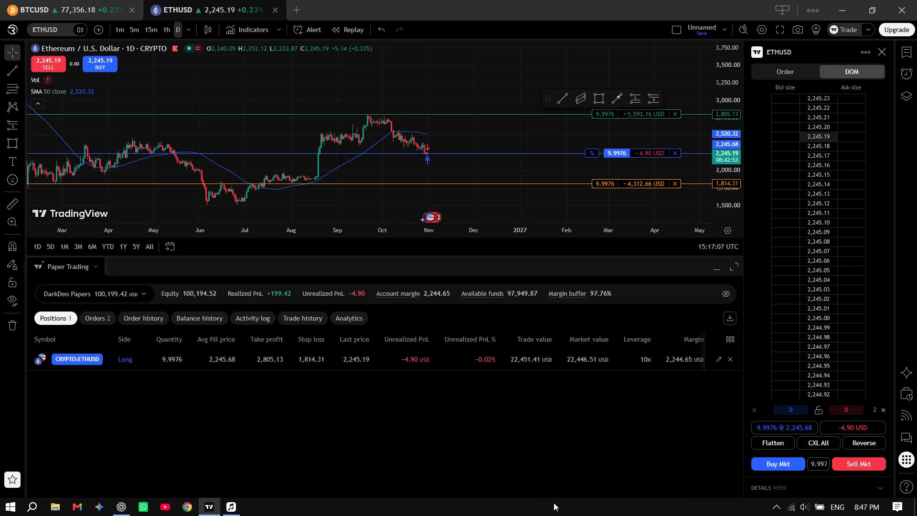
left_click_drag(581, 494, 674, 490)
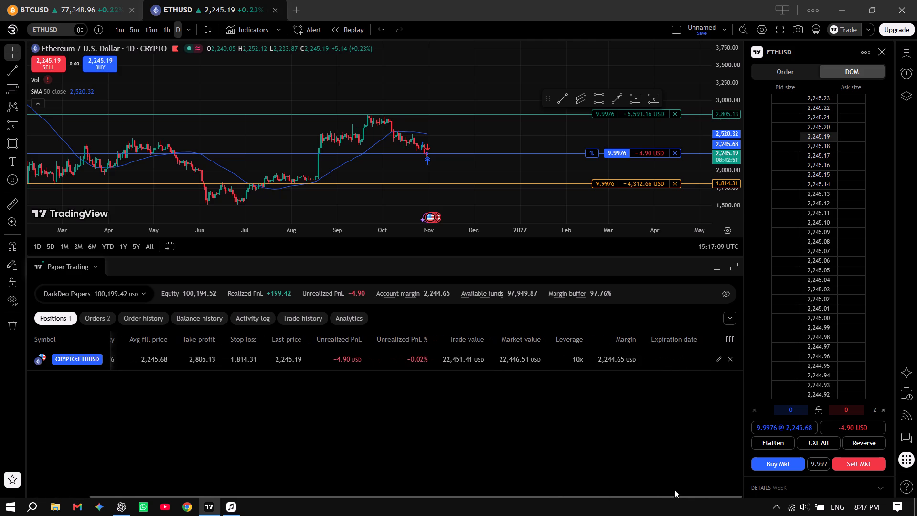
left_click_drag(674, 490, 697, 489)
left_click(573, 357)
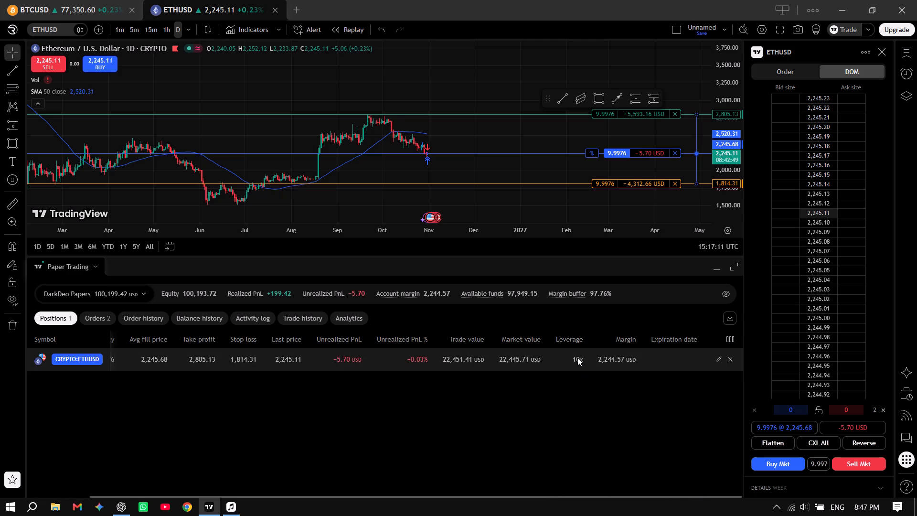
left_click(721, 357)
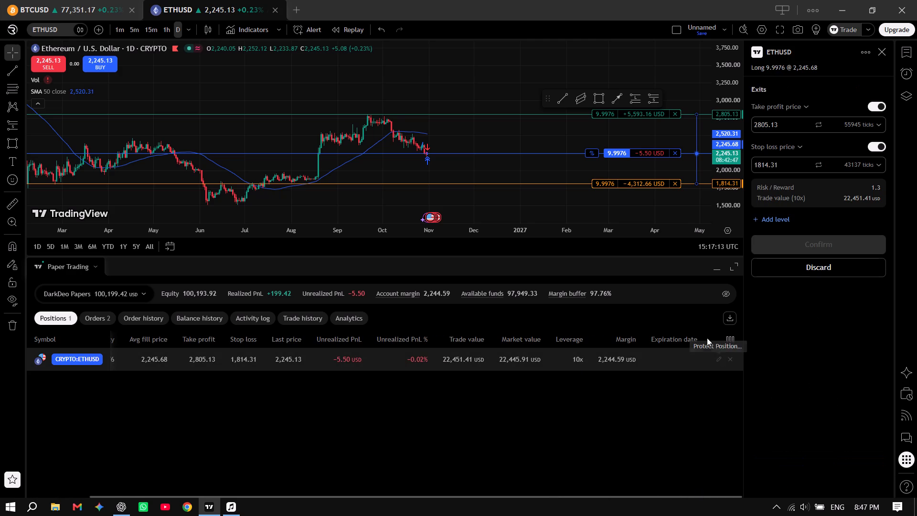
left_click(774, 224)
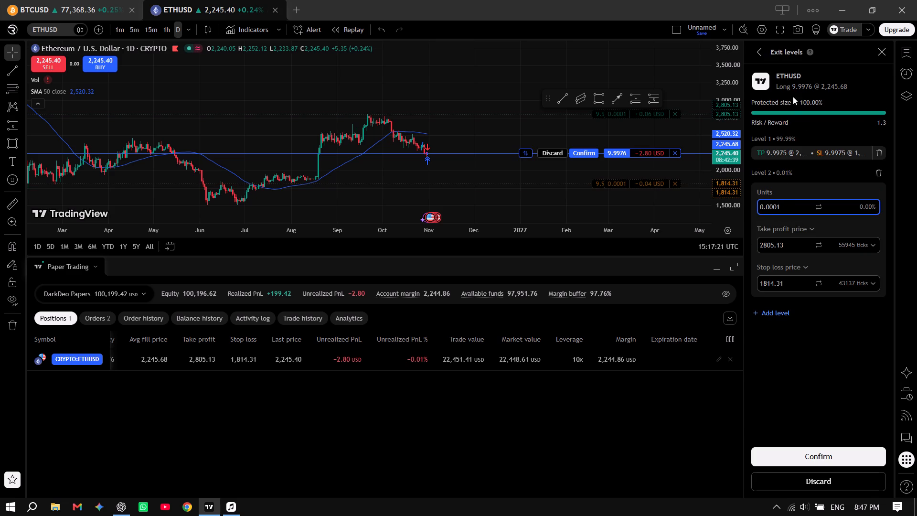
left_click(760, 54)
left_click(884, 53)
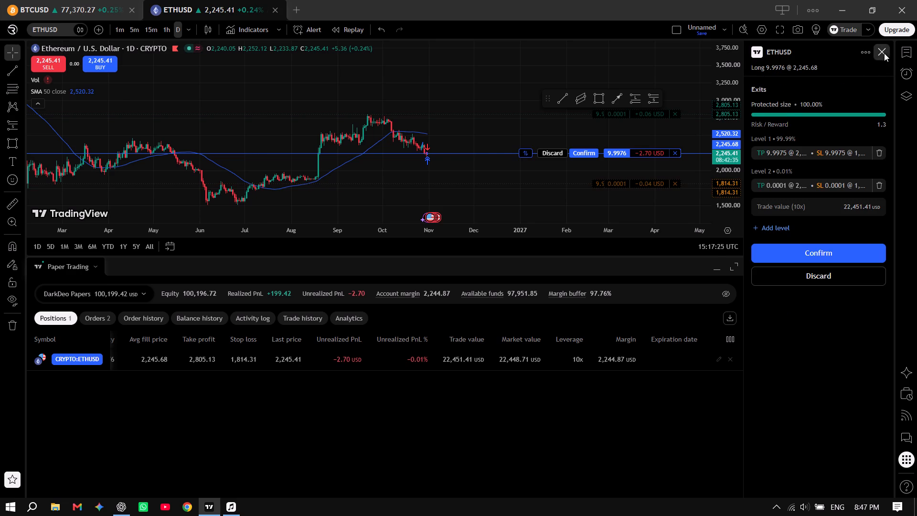
Close the full ETHUSD long position, without a partial close.
scroll(555, 216, "up", 4)
scroll(539, 193, "down", 5)
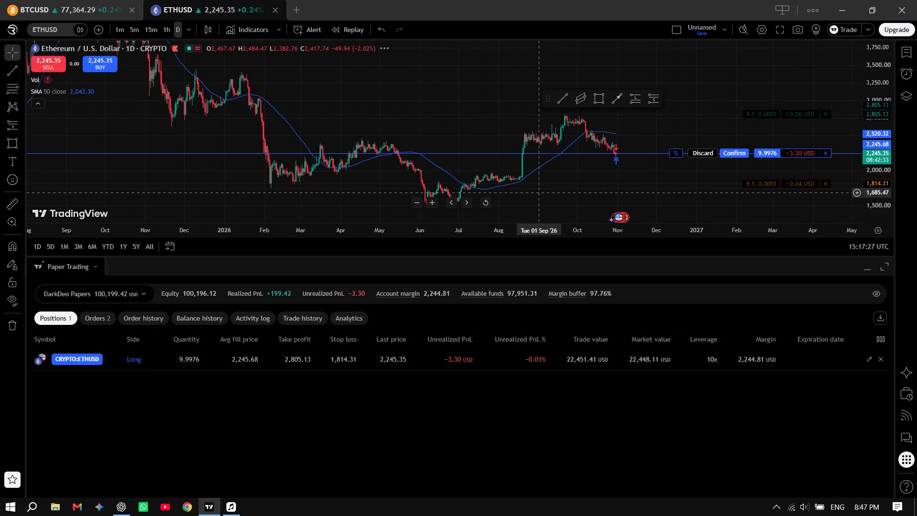
scroll(539, 193, "up", 5)
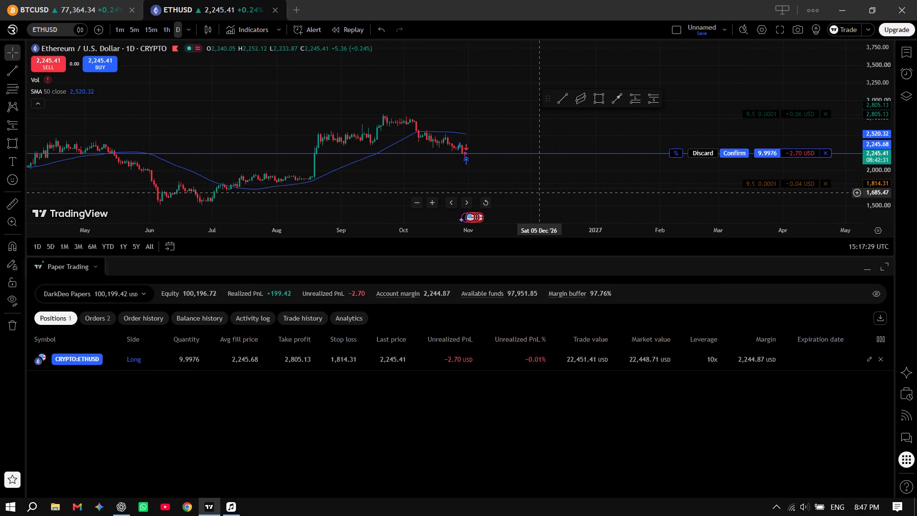
scroll(558, 130, "down", 5)
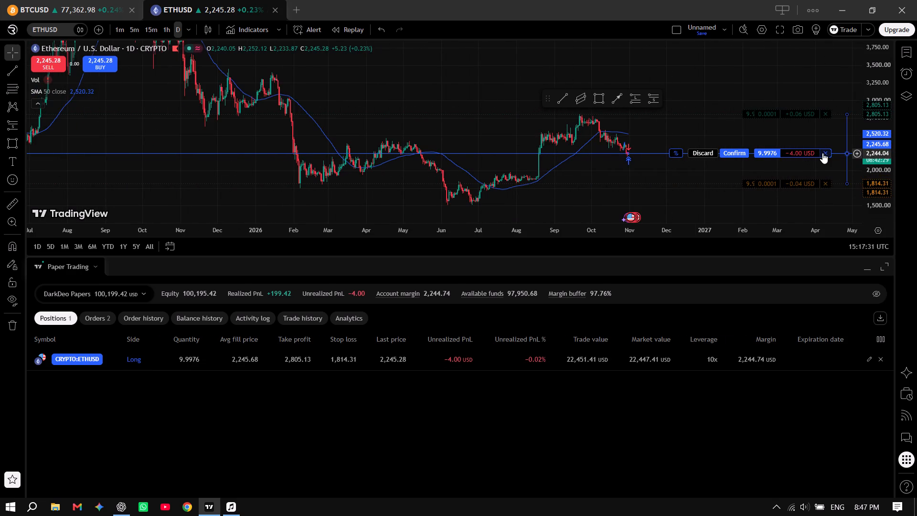
left_click(823, 151)
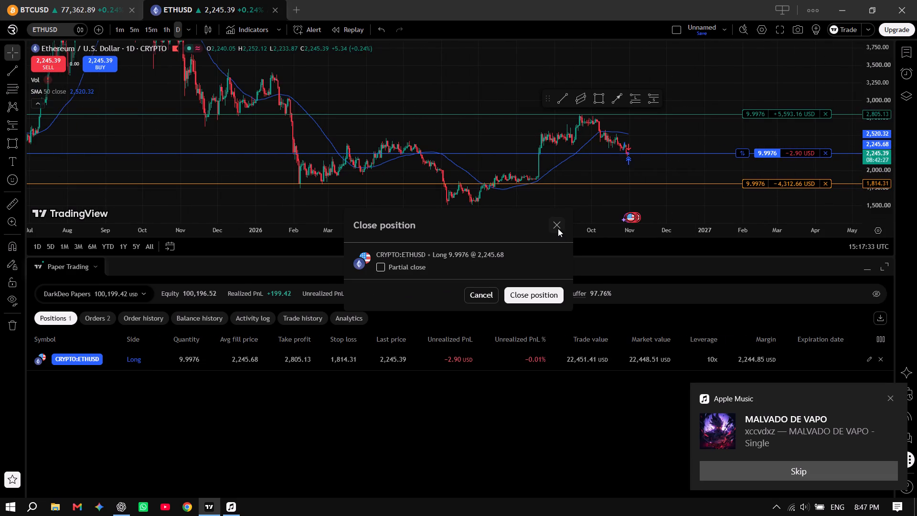
left_click(543, 299)
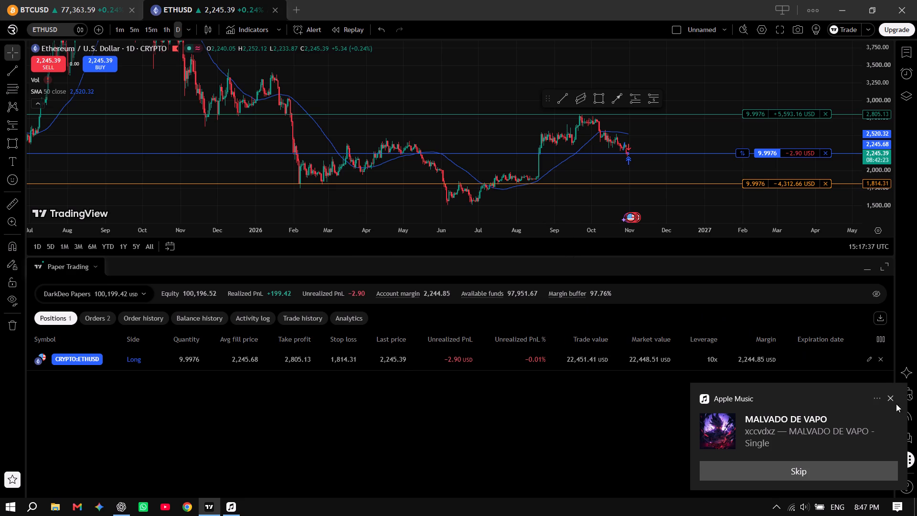
Dismiss the music notification and the notifications about the executed and cancelled ETHUSD orders.
left_click(892, 400)
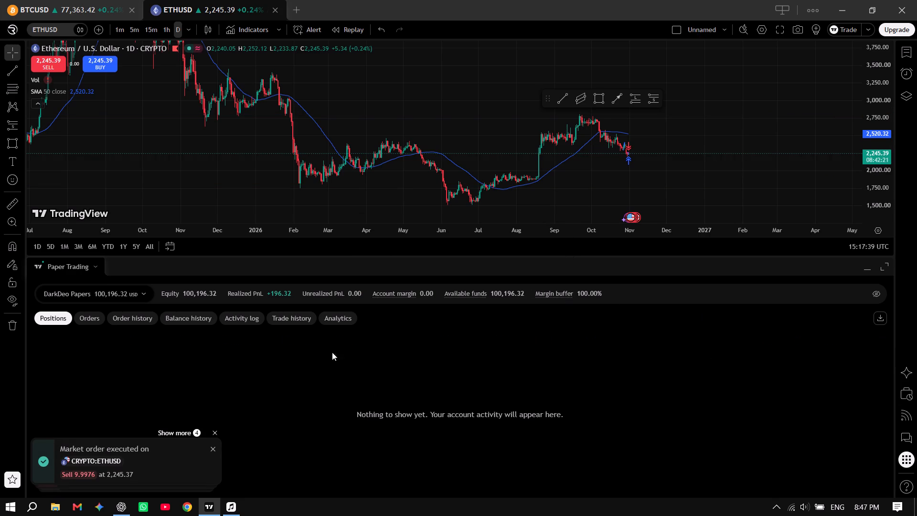
left_click(213, 450)
left_click(212, 462)
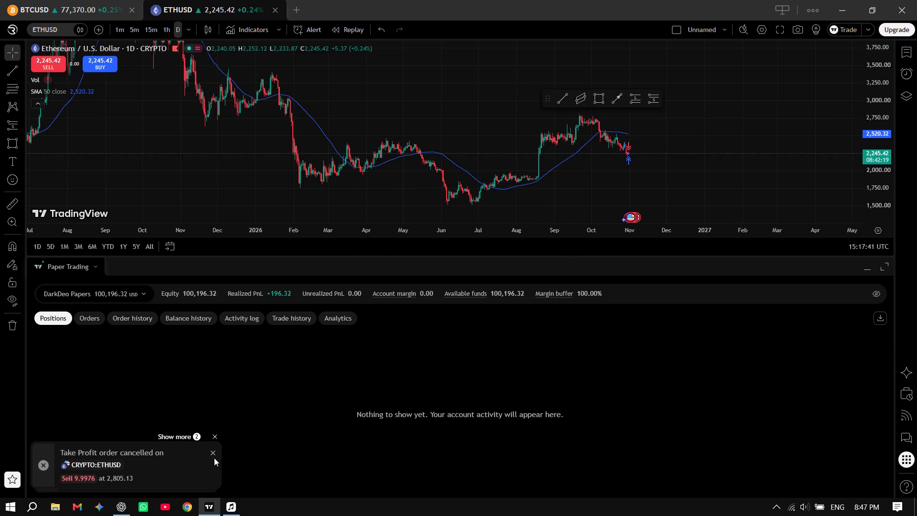
left_click(213, 447)
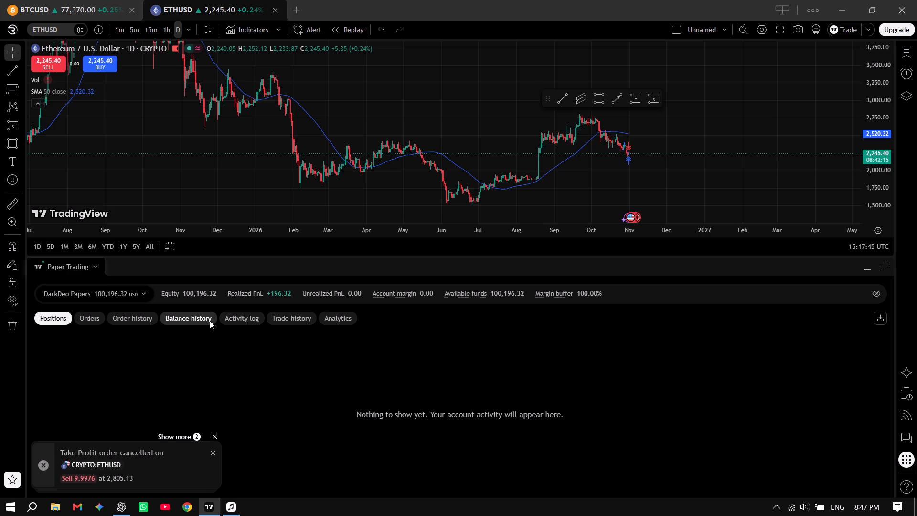
Review the paper trading account's order history, balance history, activity log and trade history after the ETHUSD close.
left_click(139, 320)
left_click(186, 318)
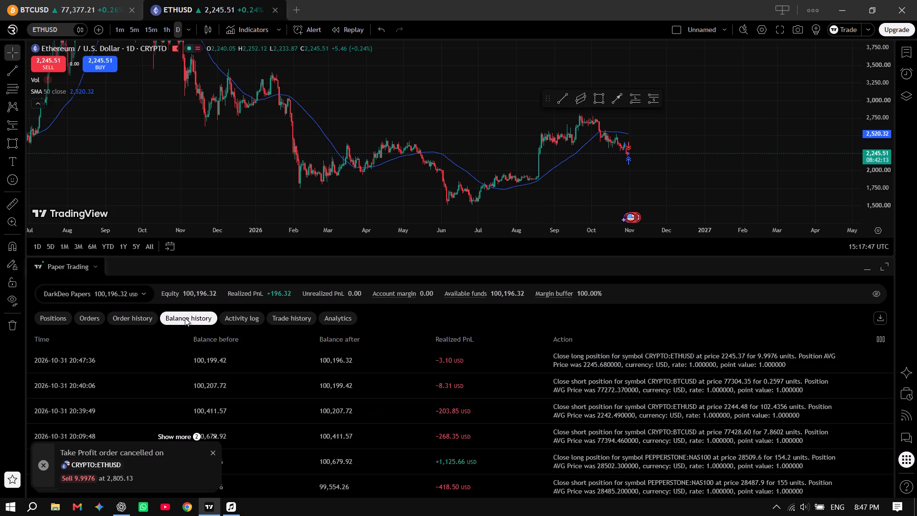
scroll(491, 445, "up", 3)
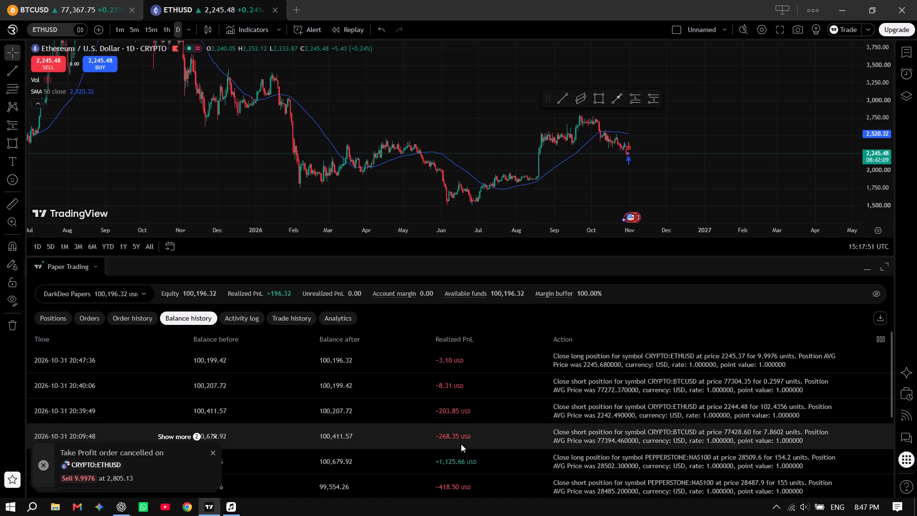
left_click(239, 314)
left_click(289, 319)
left_click(236, 318)
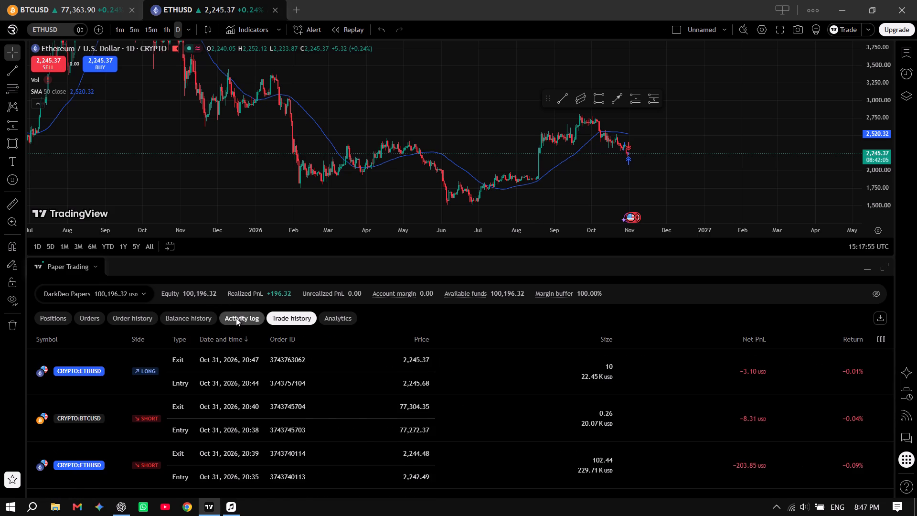
left_click(161, 323)
left_click(111, 323)
left_click(64, 319)
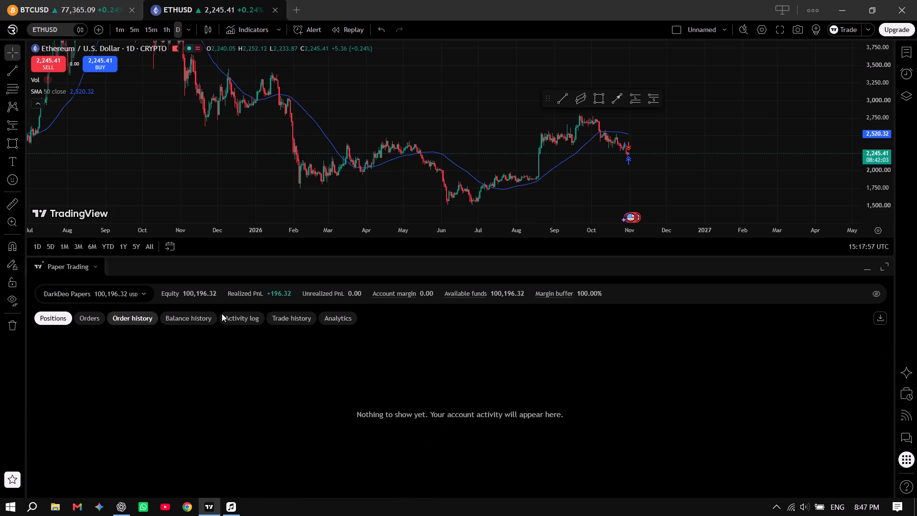
Collapse the Paper Trading panel so the ETHUSD daily chart fills the height.
left_click(66, 268)
scroll(643, 231, "up", 3)
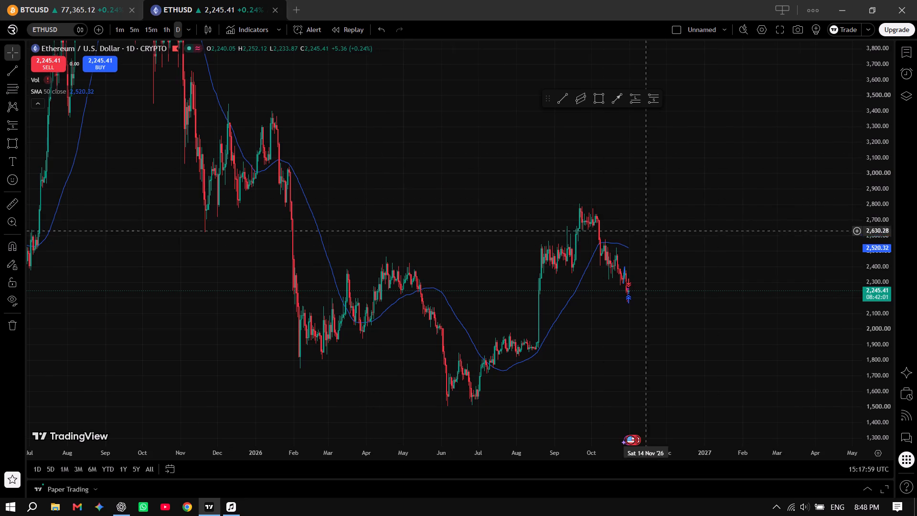
scroll(612, 241, "up", 2)
scroll(604, 255, "down", 5)
scroll(604, 257, "up", 10)
Examine the ETHUSD order ticket's market, limit and stop order types and the depth-of-market view.
left_click(906, 59)
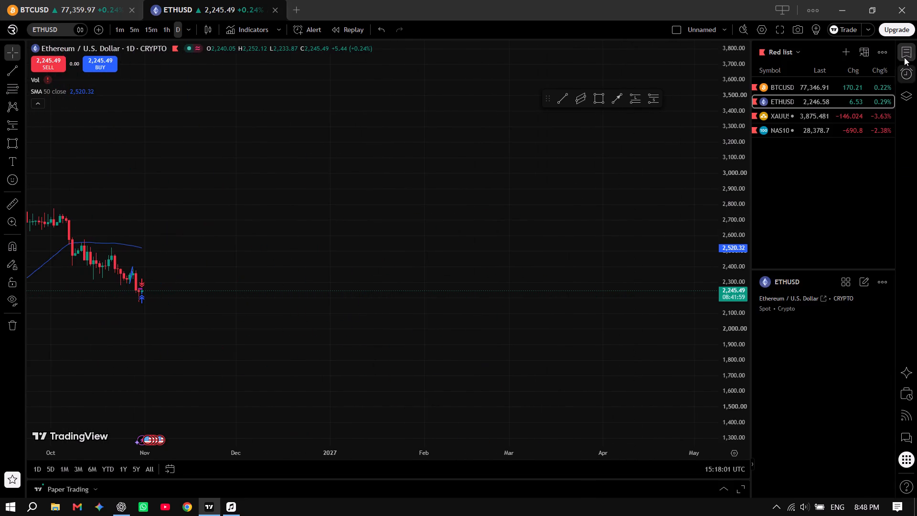
left_click(906, 54)
left_click(841, 32)
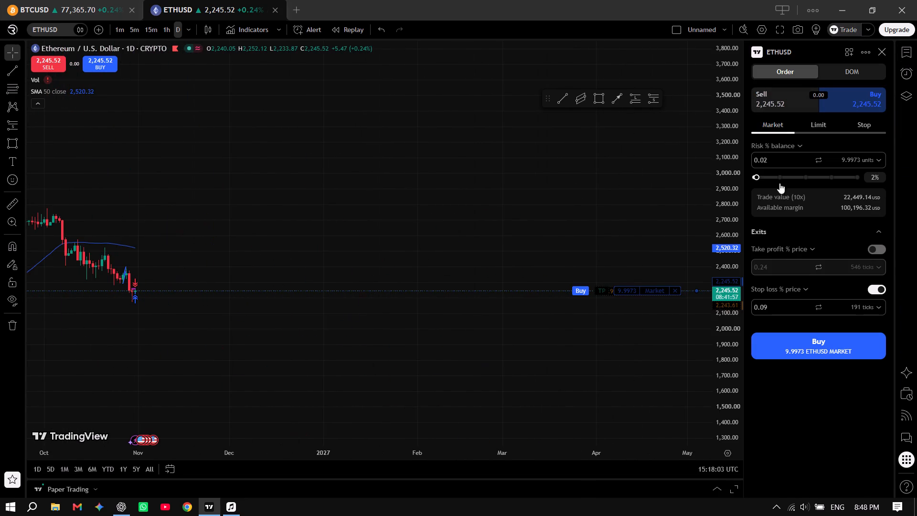
left_click(811, 121)
left_click(885, 125)
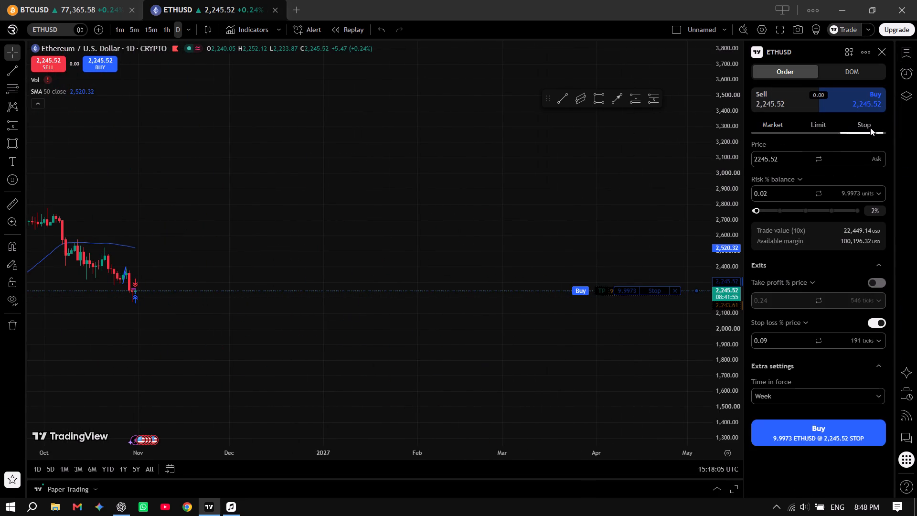
left_click(763, 125)
left_click(862, 69)
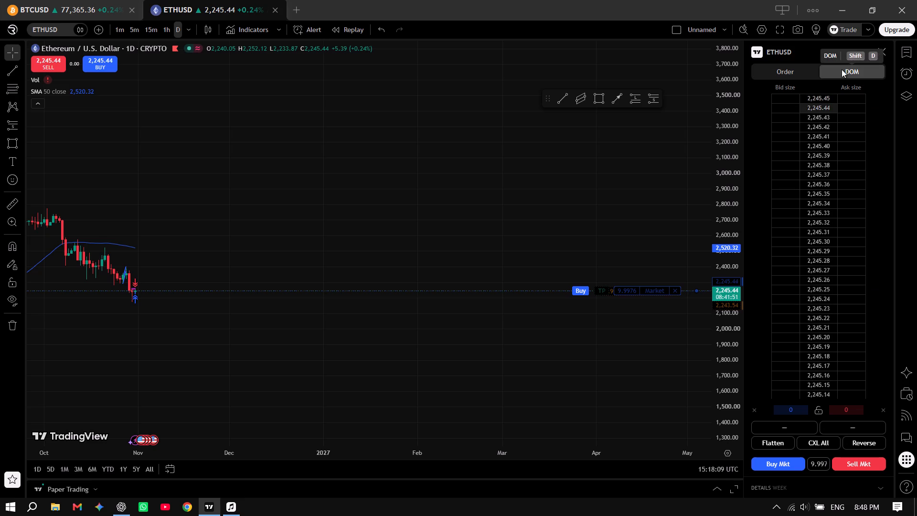
left_click(784, 73)
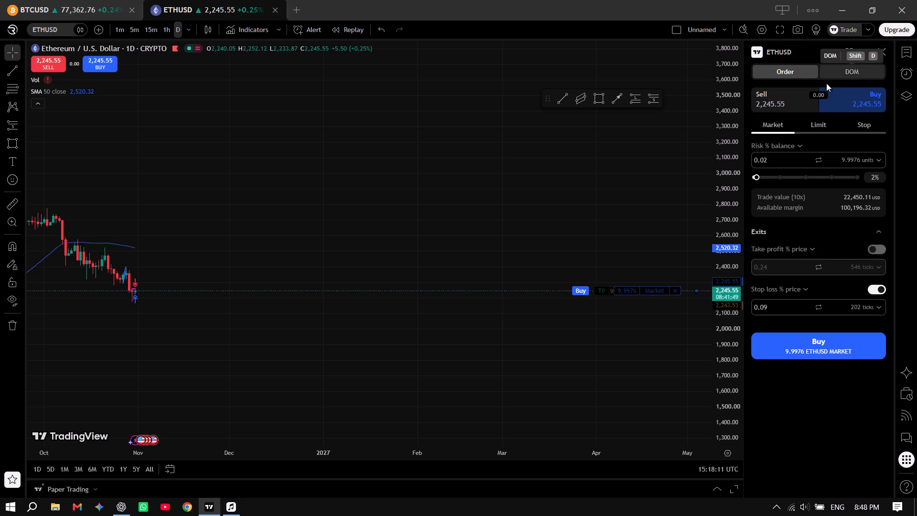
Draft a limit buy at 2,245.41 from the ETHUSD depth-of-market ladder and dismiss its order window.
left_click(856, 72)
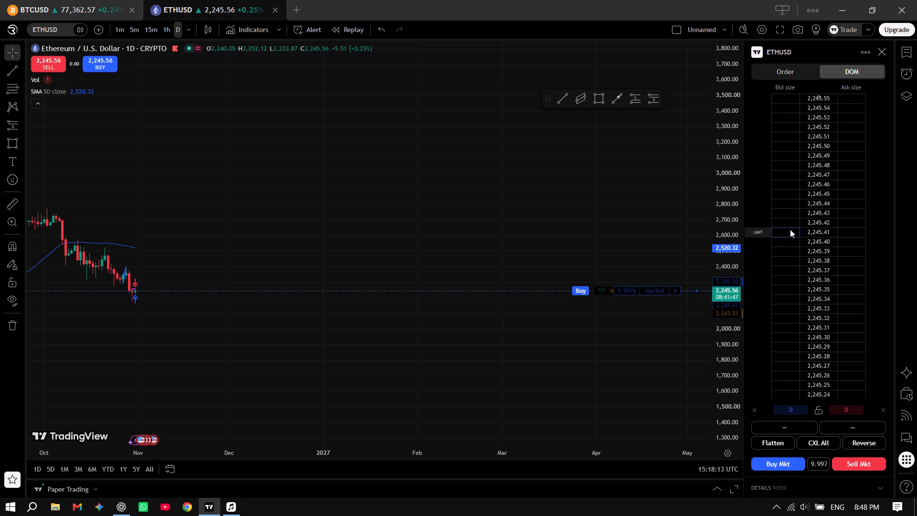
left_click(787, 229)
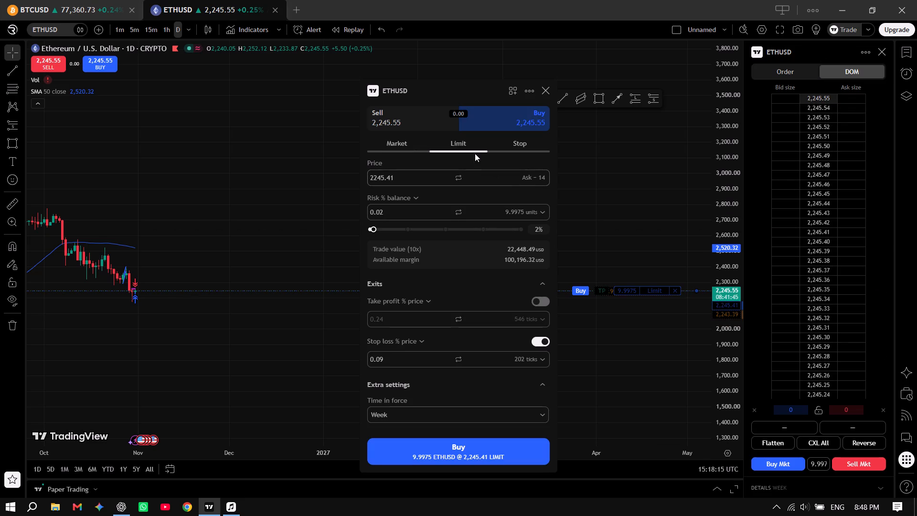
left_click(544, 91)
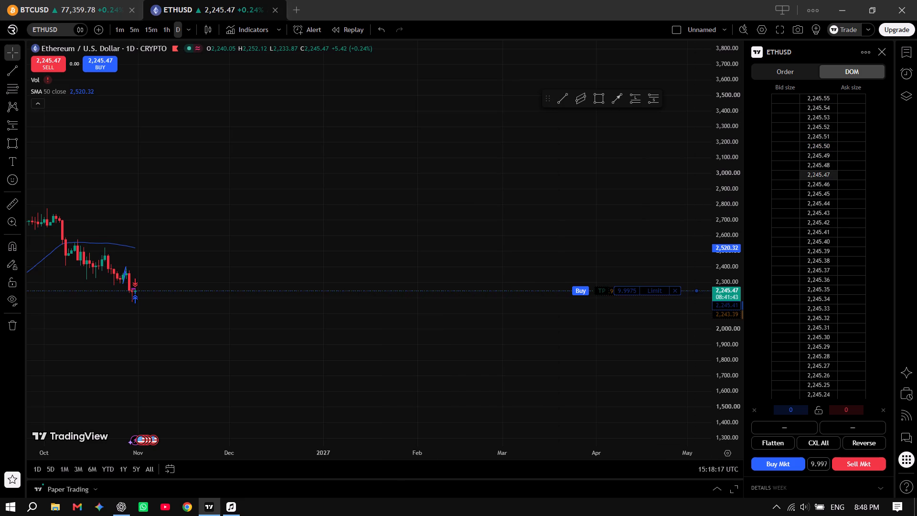
Explore the ETHUSD price ladder, trying flatten, cancel-all and reverse, and look at the order quantity and time-in-force details.
scroll(816, 337, "down", 5)
scroll(831, 404, "down", 6)
scroll(820, 350, "up", 7)
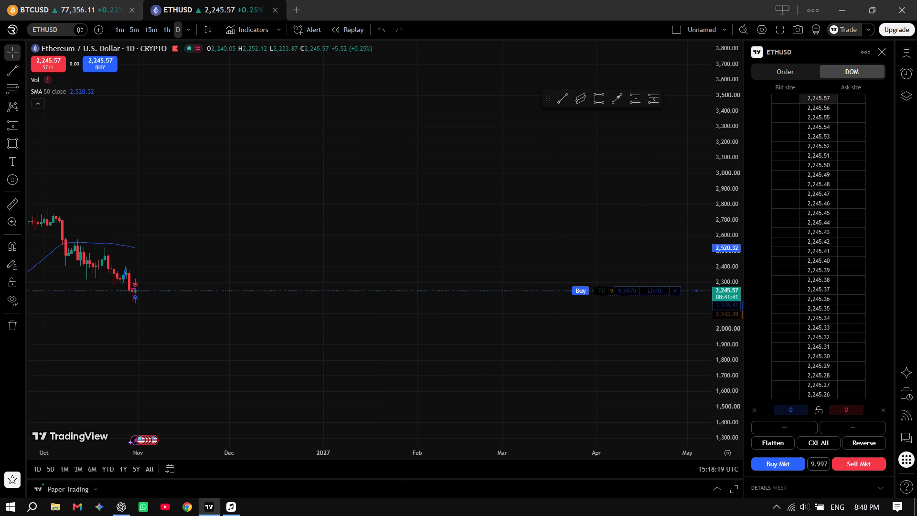
scroll(817, 317, "up", 16)
left_click(773, 443)
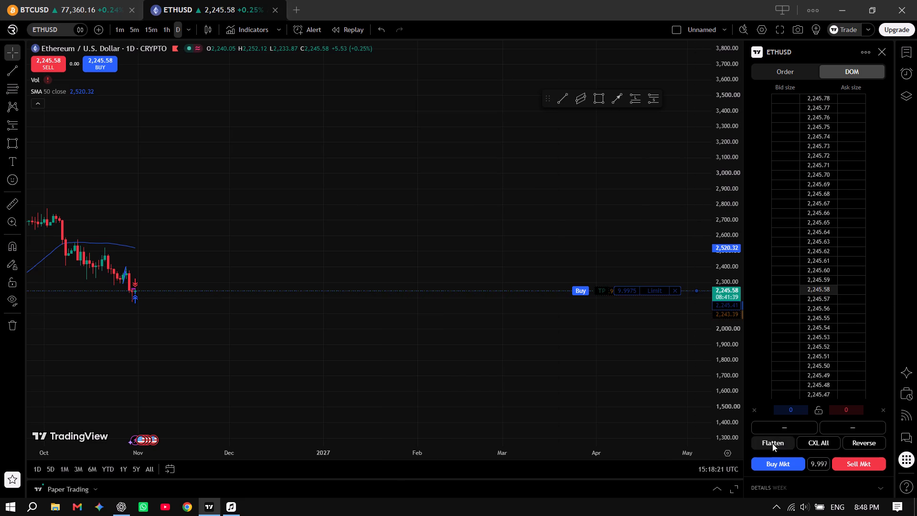
left_click(815, 441)
left_click(864, 447)
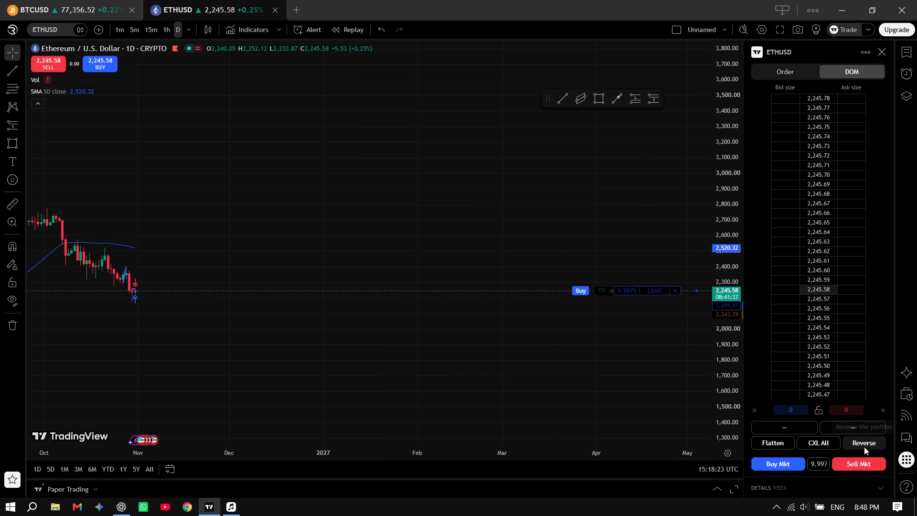
double_click(822, 466)
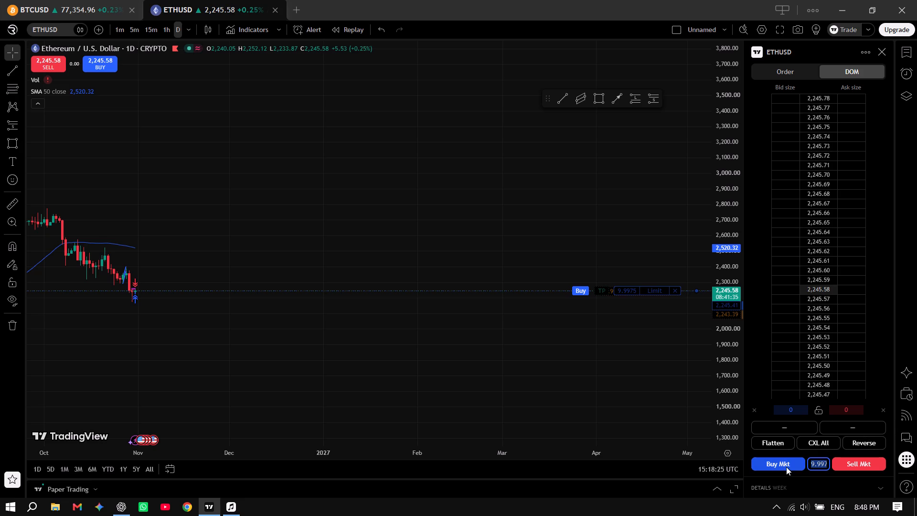
left_click(790, 490)
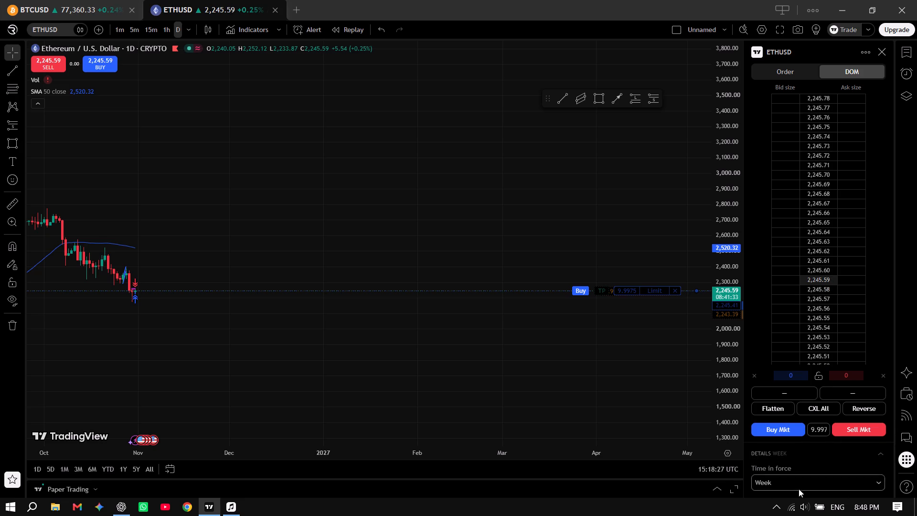
left_click(882, 375)
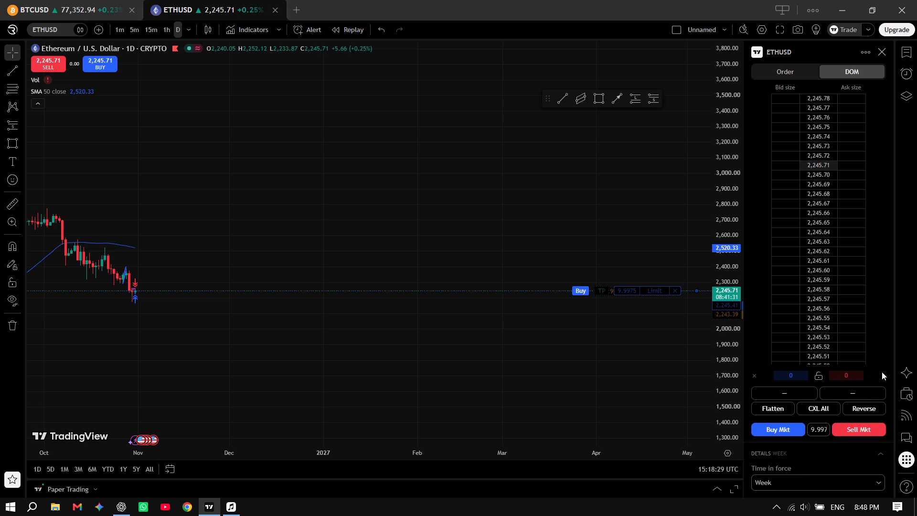
Compare the ETHUSD ticket's limit, stop and market order settings once more, and discard the draft buy order.
left_click(768, 76)
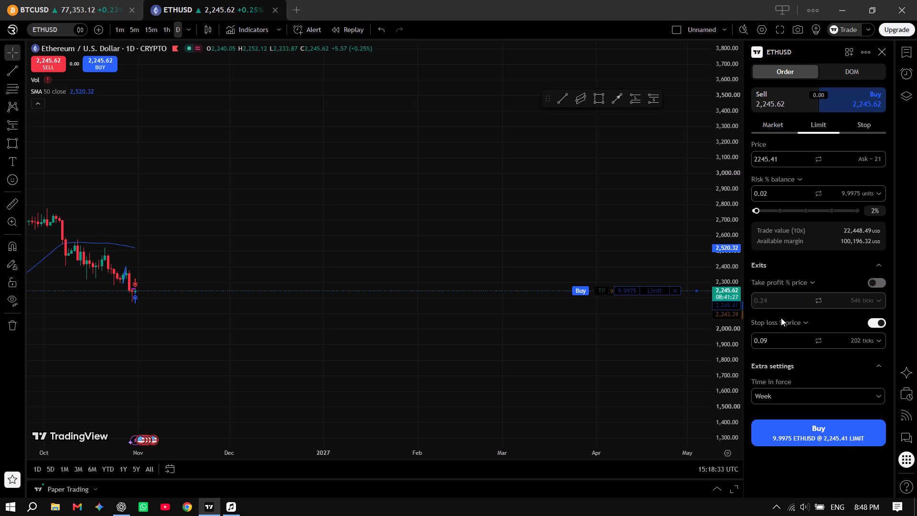
left_click(860, 131)
left_click(814, 127)
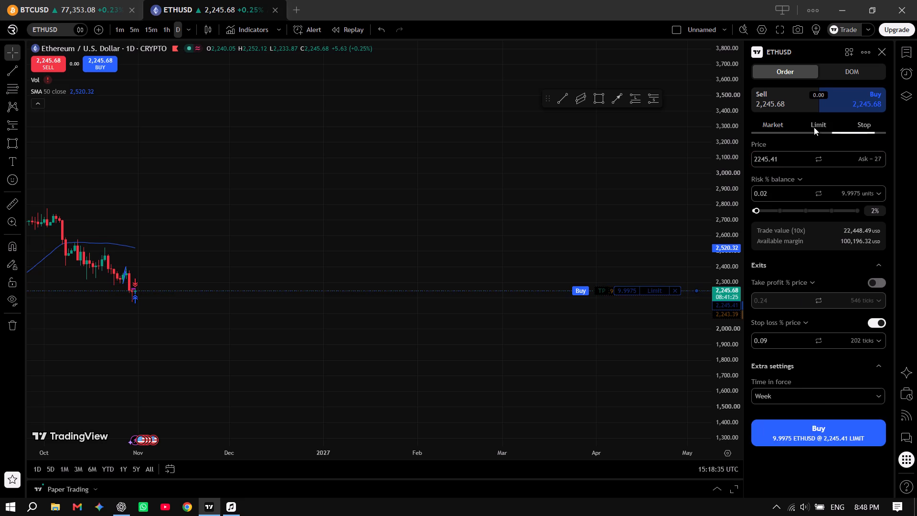
left_click(792, 126)
left_click(825, 126)
left_click(858, 126)
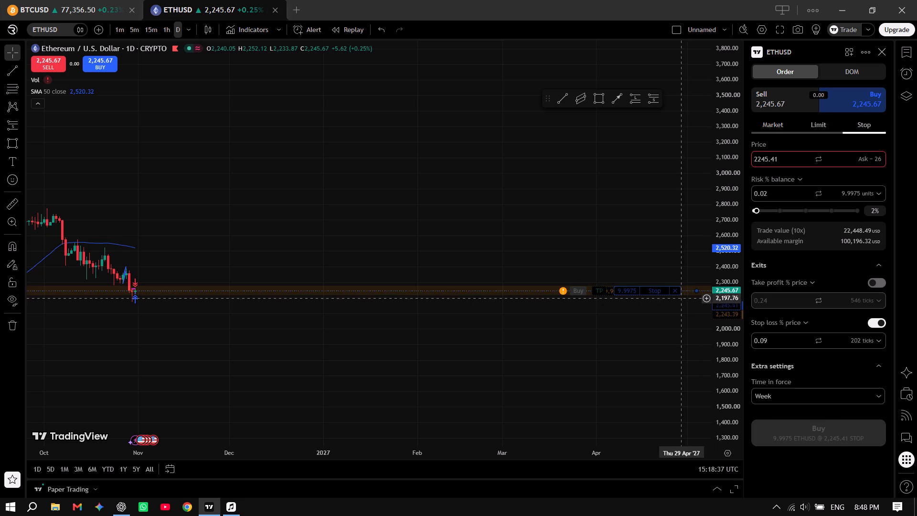
left_click(677, 292)
Examine ETHUSD daily price action from the August rally to the current price relative to the 50-period SMA.
scroll(612, 338, "down", 8)
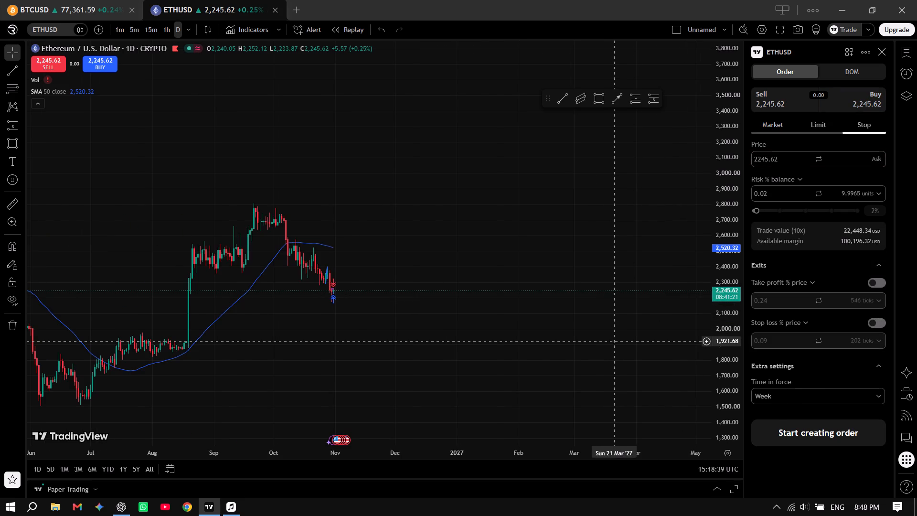
scroll(611, 346, "down", 3)
scroll(552, 345, "up", 2)
scroll(547, 344, "down", 6)
scroll(538, 331, "up", 9)
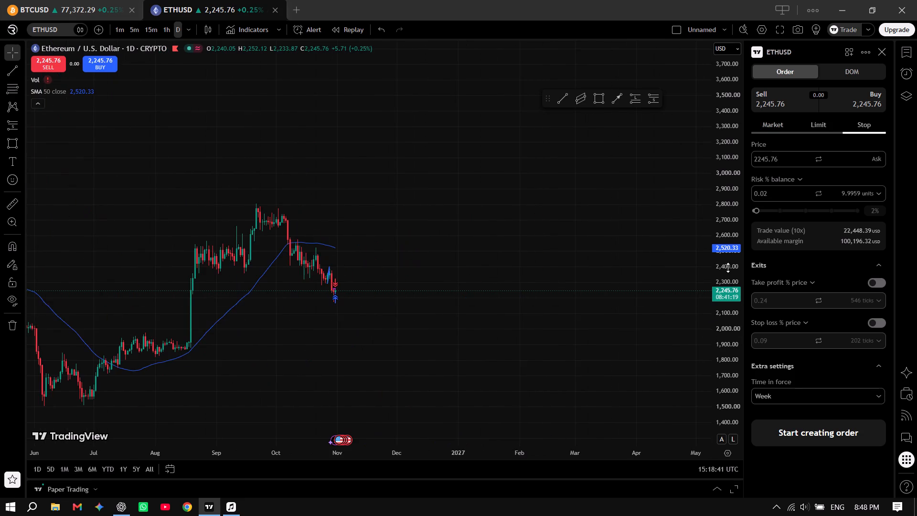
scroll(728, 281, "up", 17)
scroll(379, 243, "up", 11)
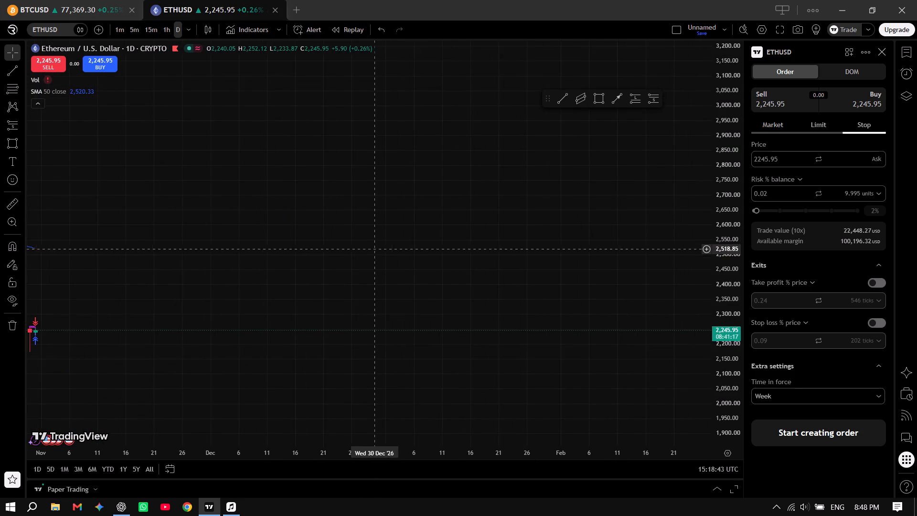
left_click_drag(202, 222, 548, 198)
left_click_drag(436, 250, 578, 188)
scroll(566, 239, "up", 2)
scroll(574, 221, "down", 3)
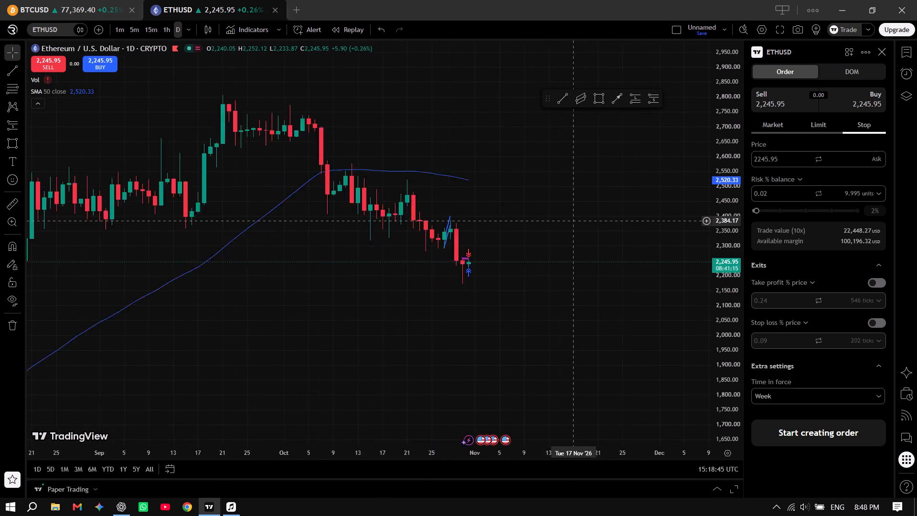
scroll(574, 221, "down", 1)
left_click_drag(652, 226, 555, 194)
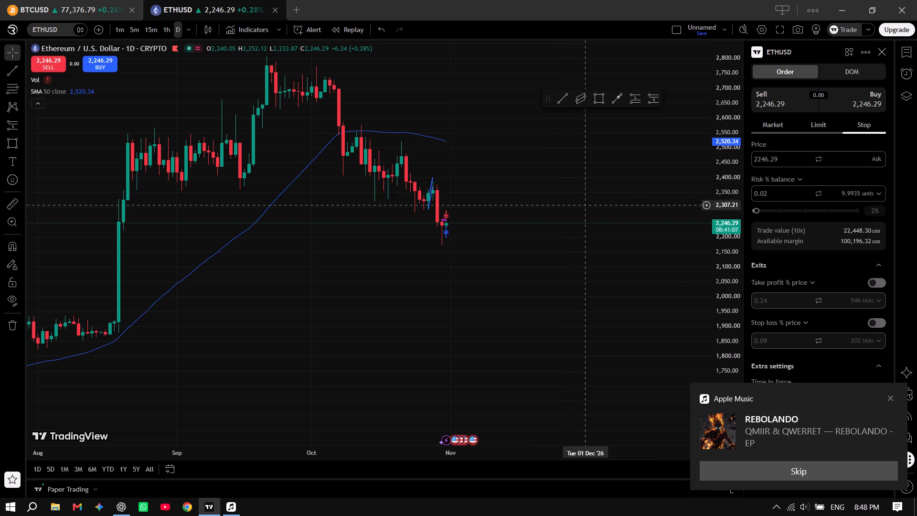
left_click_drag(614, 197, 518, 206)
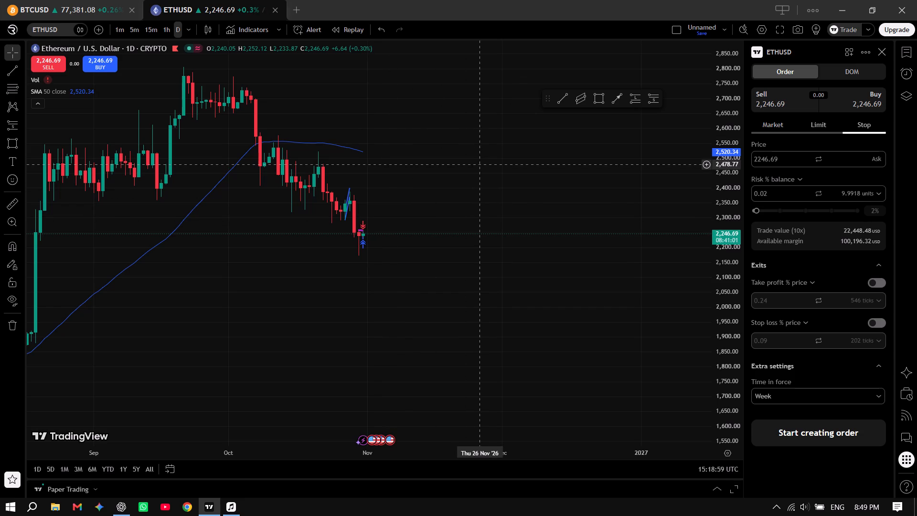
scroll(481, 168, "up", 2)
left_click_drag(476, 176, 720, 186)
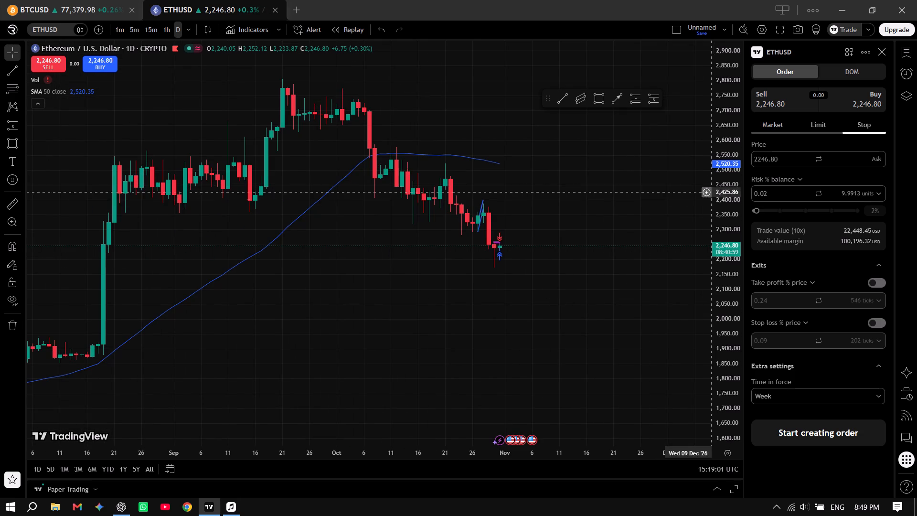
Draw a rectangle zone at the base of the August rally, about 1,871 to 1,834, from 16 August to 29 November 2026.
left_click(600, 100)
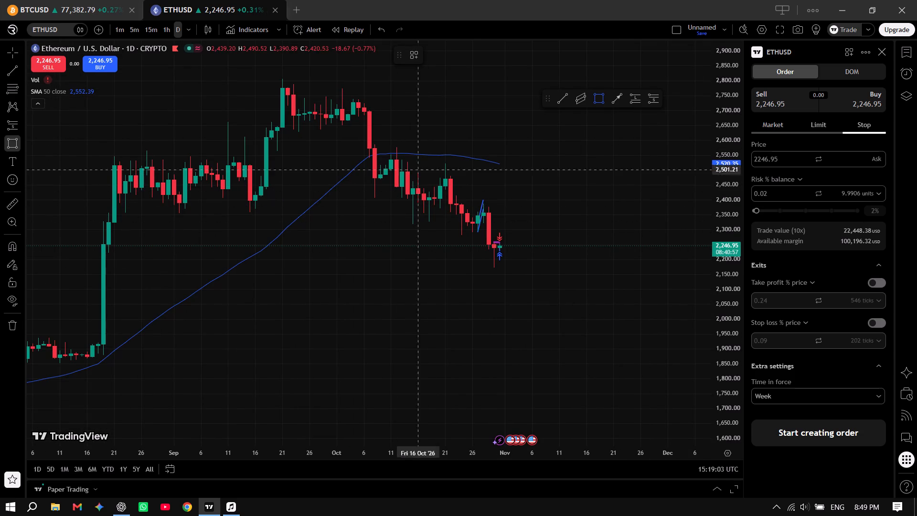
scroll(500, 195, "down", 3)
scroll(524, 319, "down", 2)
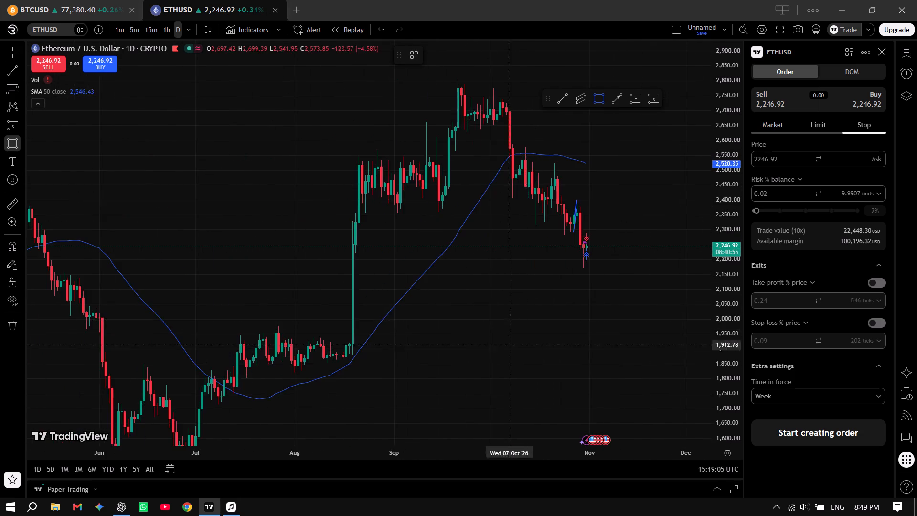
left_click_drag(342, 357, 686, 368)
scroll(342, 357, "down", 1)
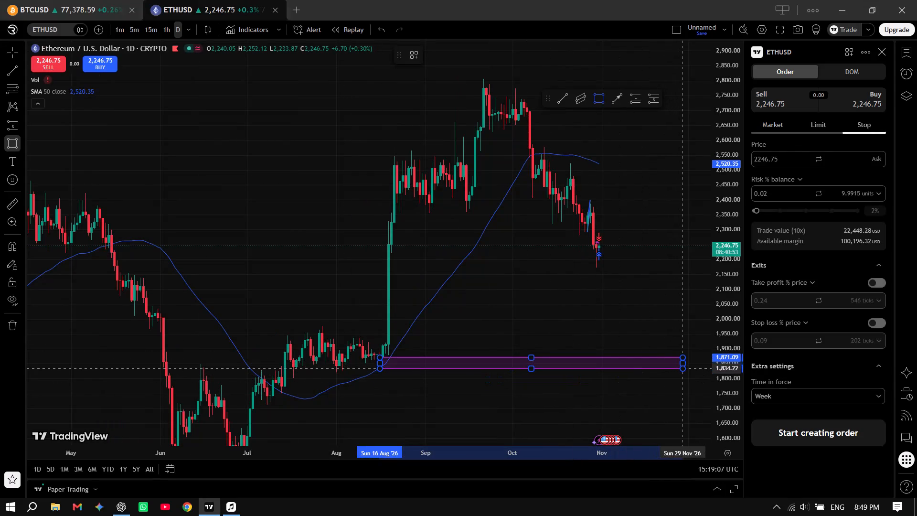
Extend the far end of the rectangle zone at the August rally base to 4 December 2026.
left_click_drag(686, 368, 689, 368)
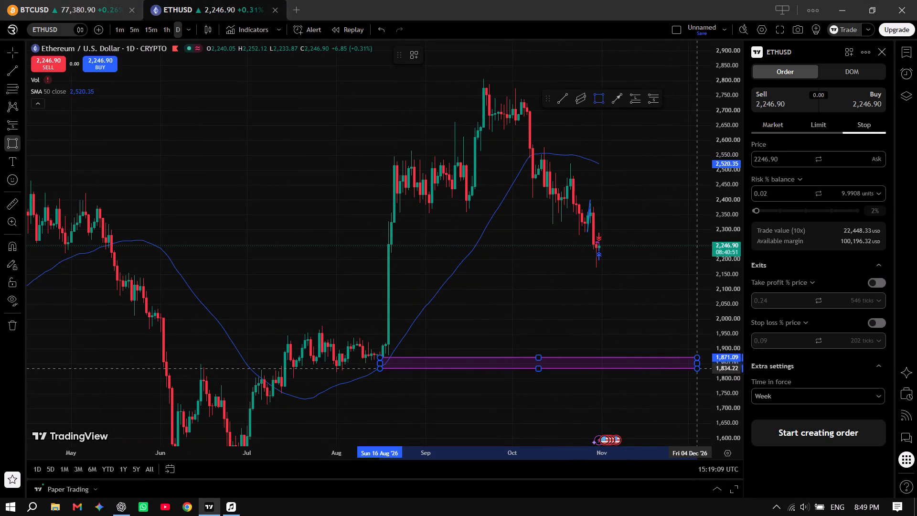
left_click(696, 368)
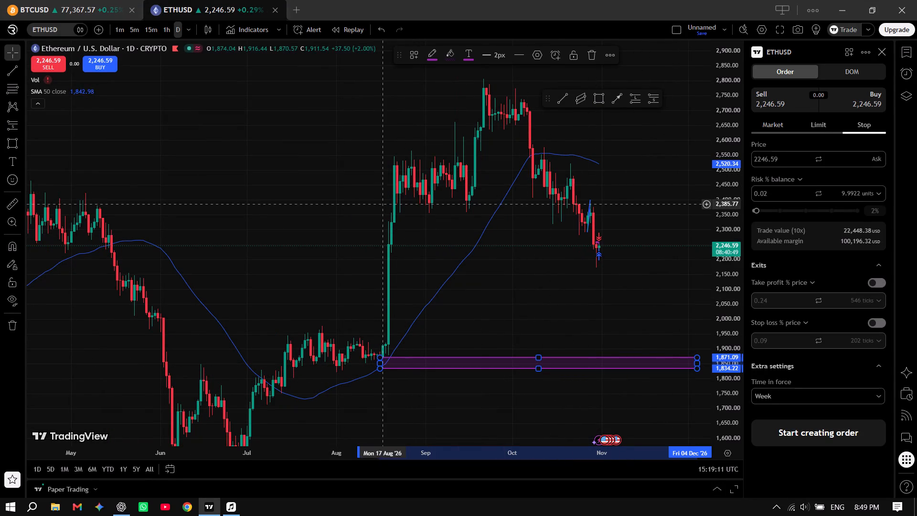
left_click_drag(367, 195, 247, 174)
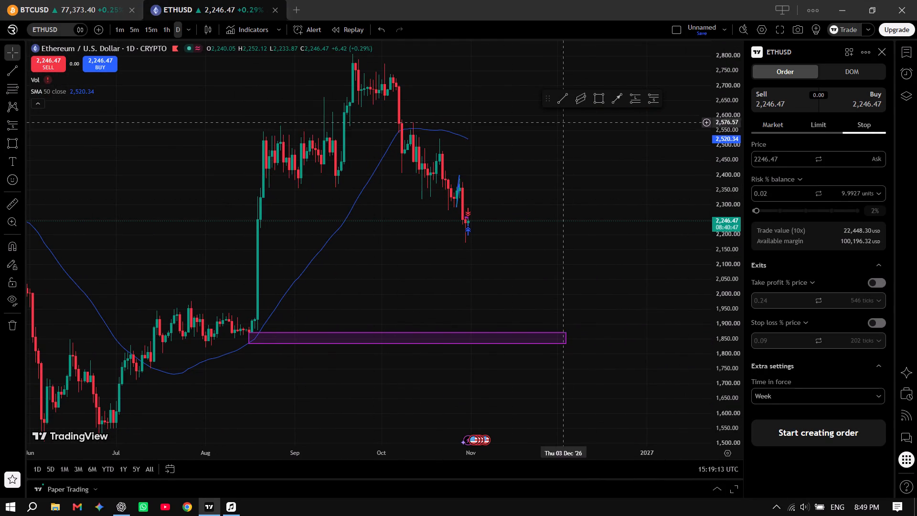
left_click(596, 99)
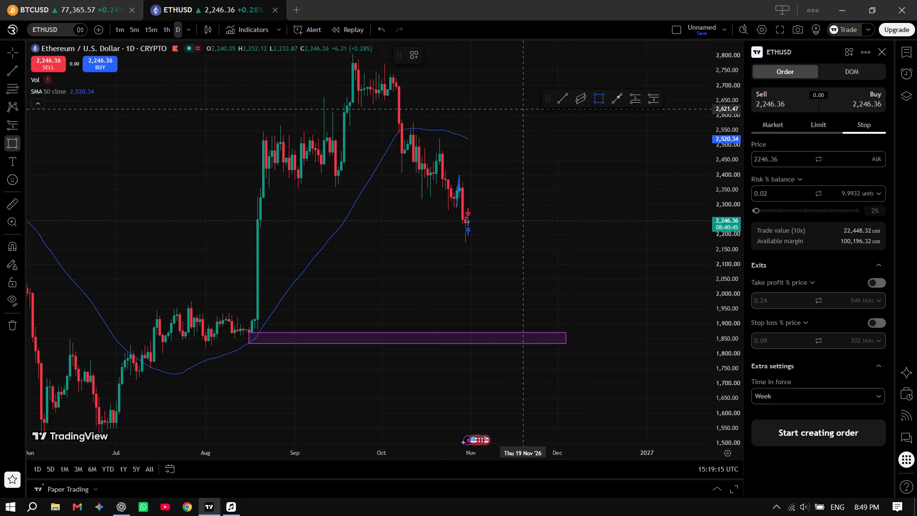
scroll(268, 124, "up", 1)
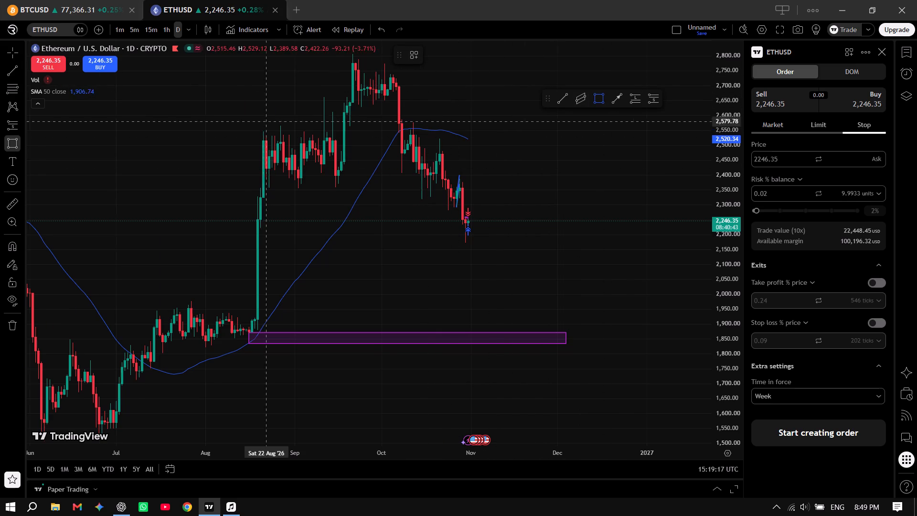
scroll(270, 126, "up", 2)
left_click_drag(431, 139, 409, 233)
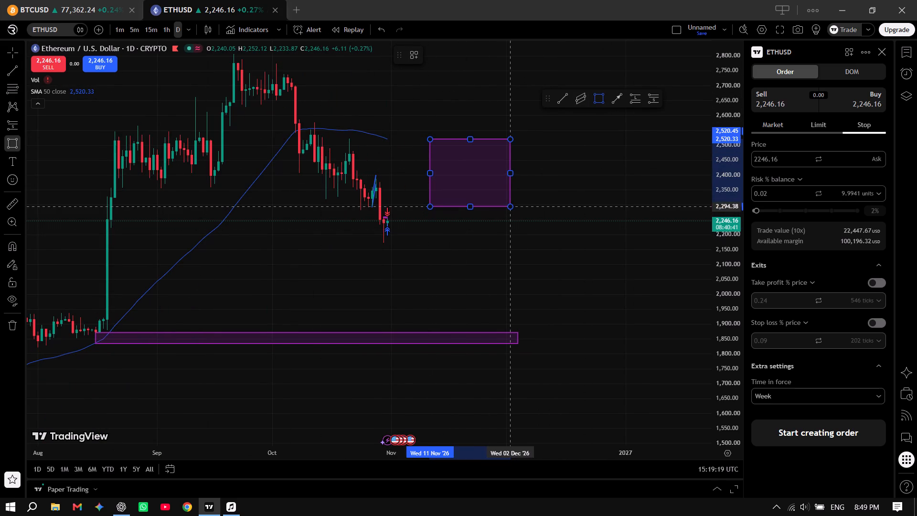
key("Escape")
Examine BTCUSD 5-minute price action against its marked zones, rising trend line and 50-period SMA, closing the advertisement.
left_click(83, 0)
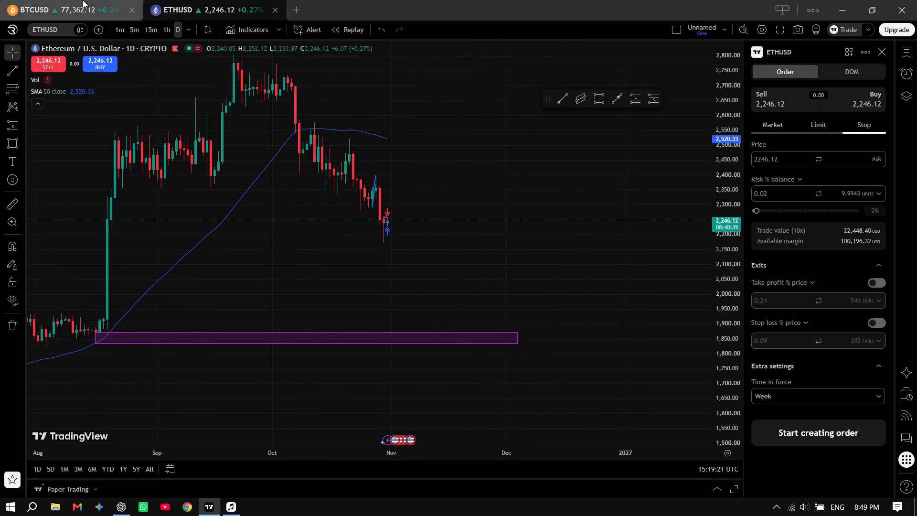
scroll(383, 264, "up", 3)
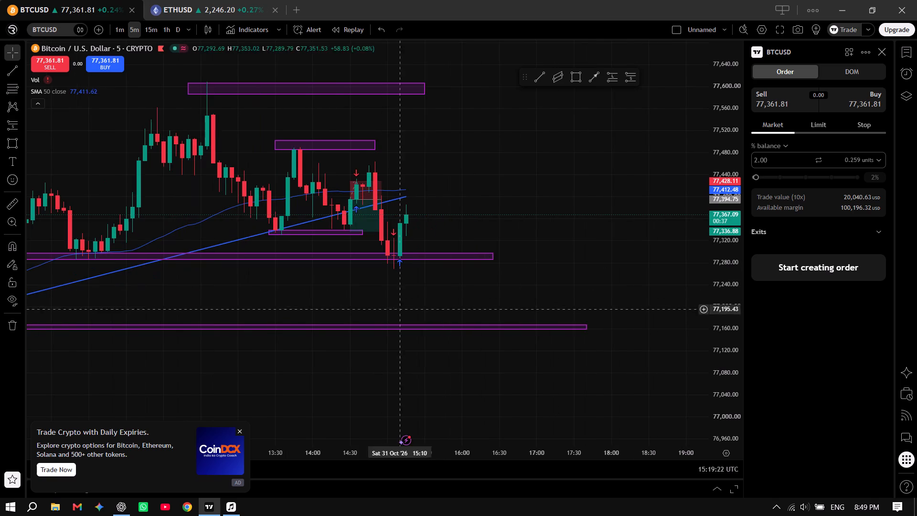
left_click_drag(581, 243, 659, 277)
scroll(659, 278, "down", 6)
scroll(646, 337, "down", 2)
left_click_drag(614, 362, 542, 340)
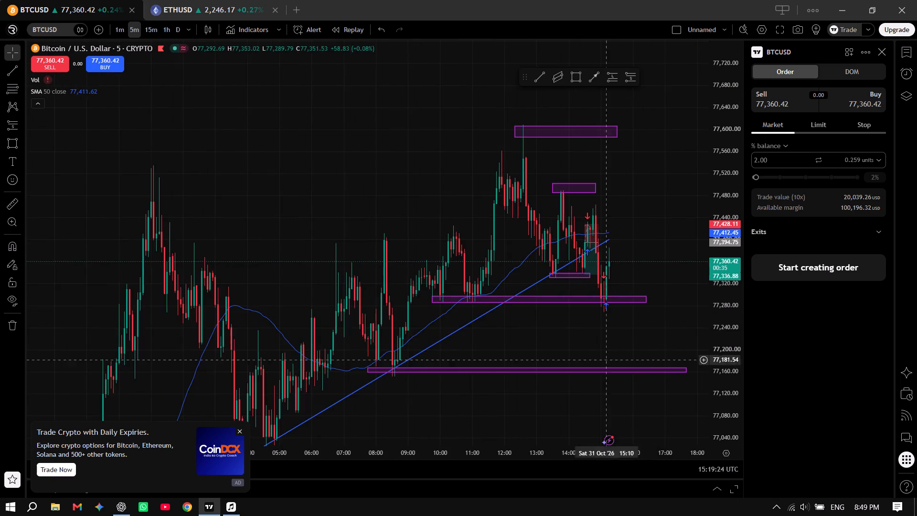
left_click_drag(542, 340, 392, 253)
left_click_drag(567, 273, 482, 306)
left_click_drag(470, 258, 416, 286)
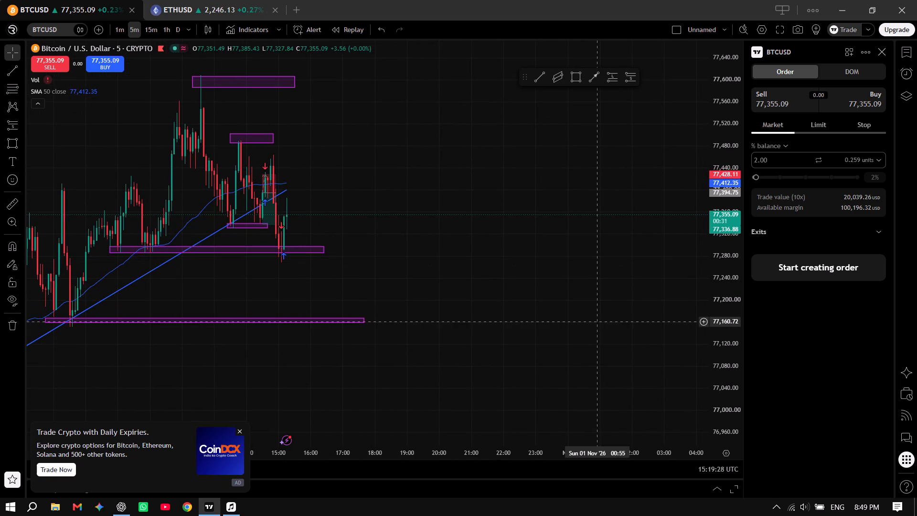
left_click_drag(247, 292, 351, 271)
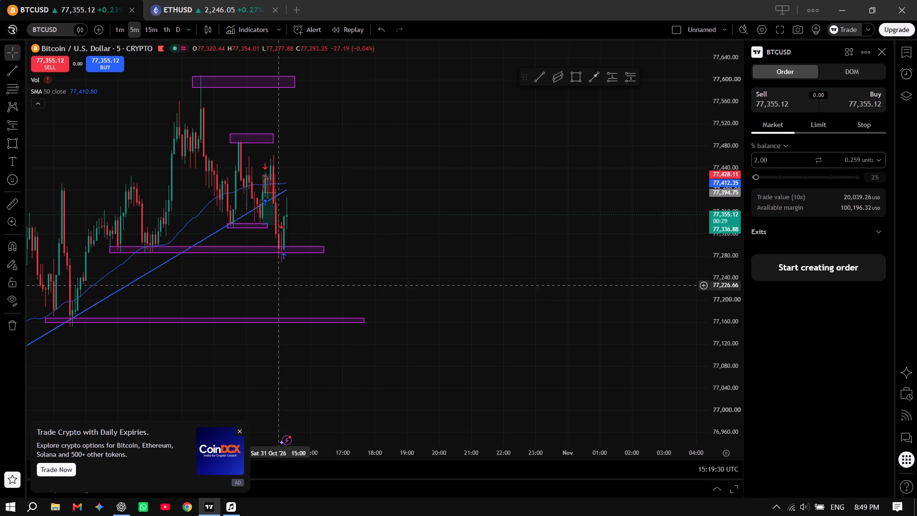
left_click_drag(351, 271, 438, 249)
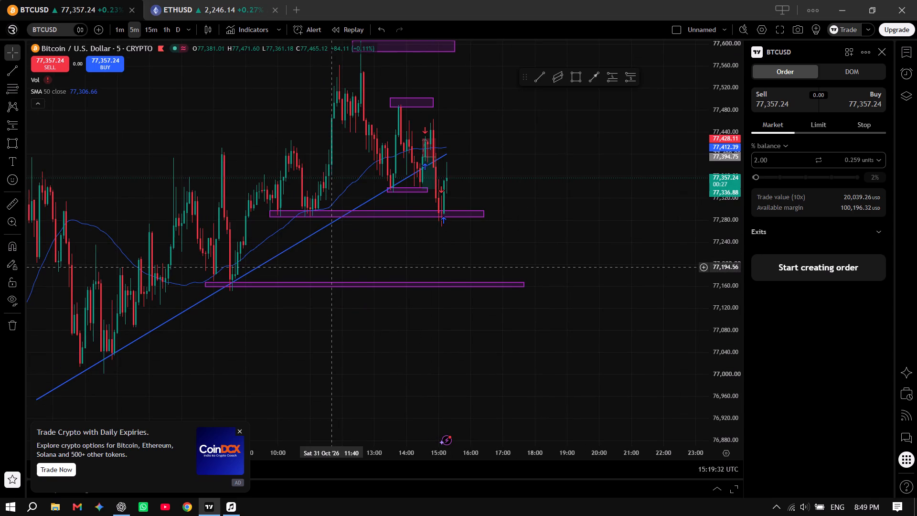
left_click(235, 434)
left_click_drag(513, 301, 425, 376)
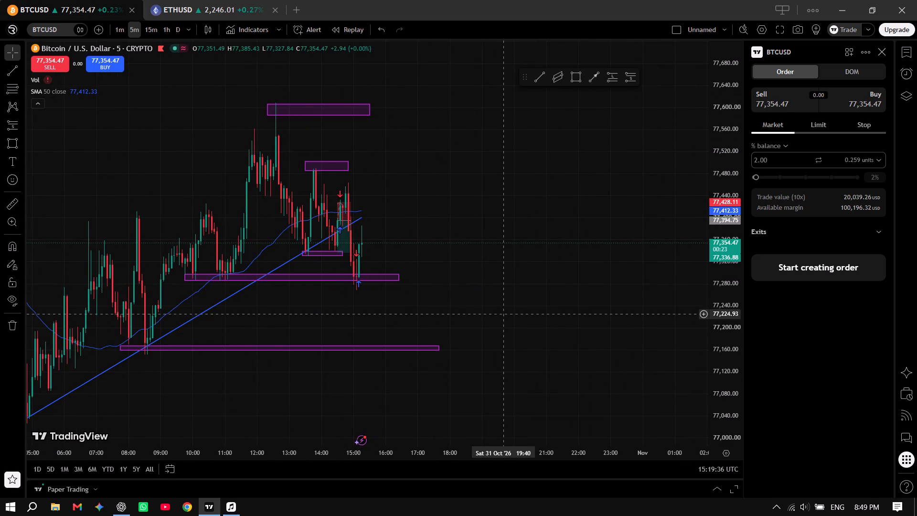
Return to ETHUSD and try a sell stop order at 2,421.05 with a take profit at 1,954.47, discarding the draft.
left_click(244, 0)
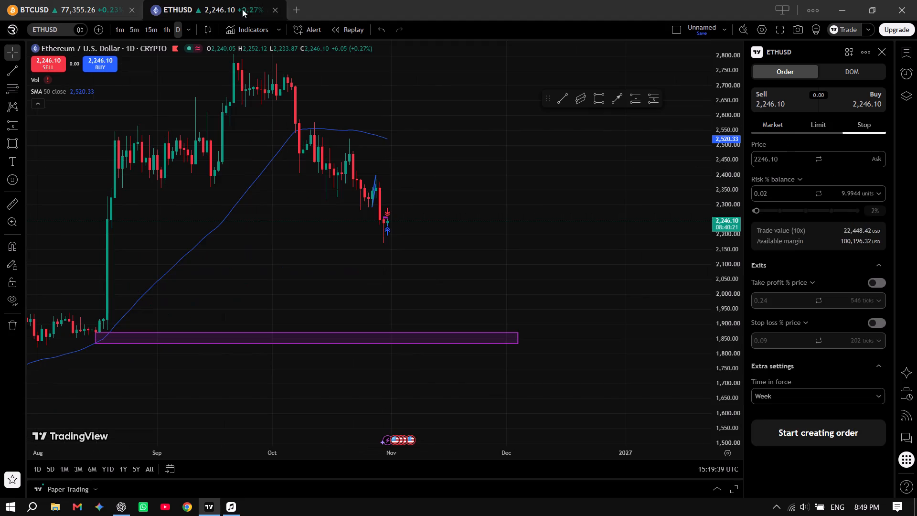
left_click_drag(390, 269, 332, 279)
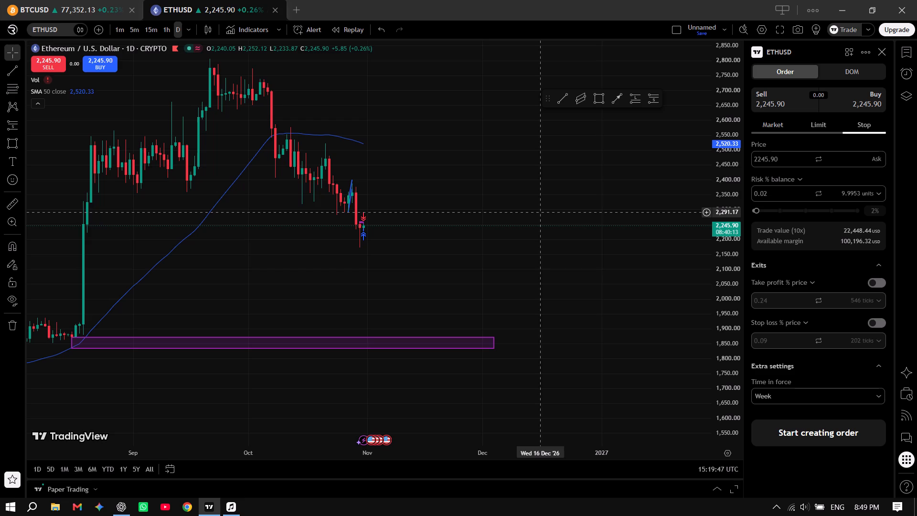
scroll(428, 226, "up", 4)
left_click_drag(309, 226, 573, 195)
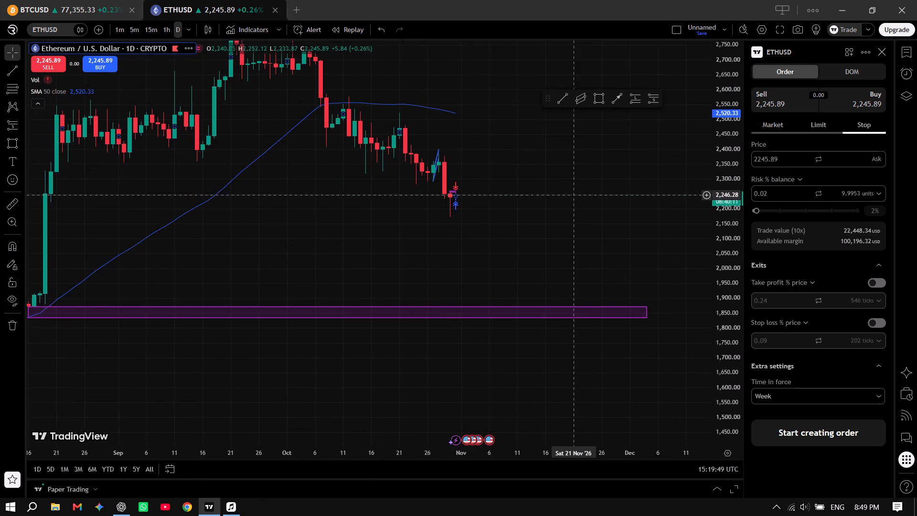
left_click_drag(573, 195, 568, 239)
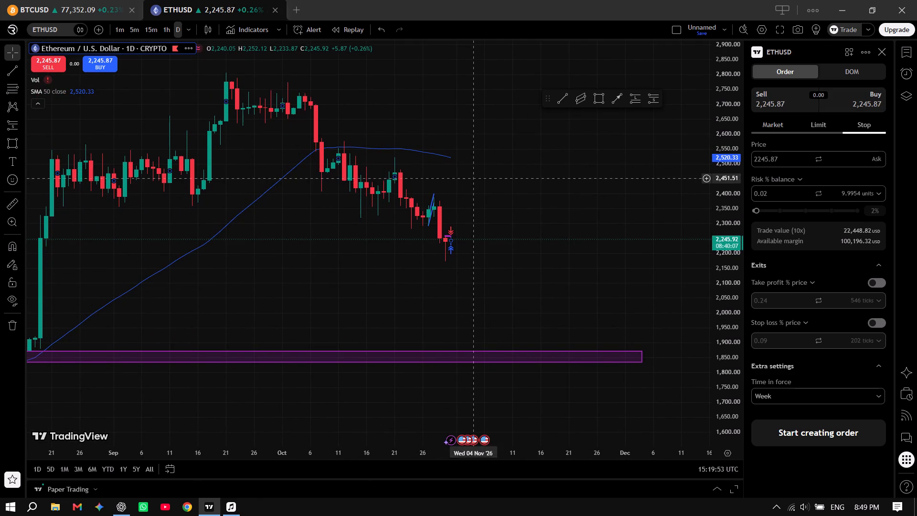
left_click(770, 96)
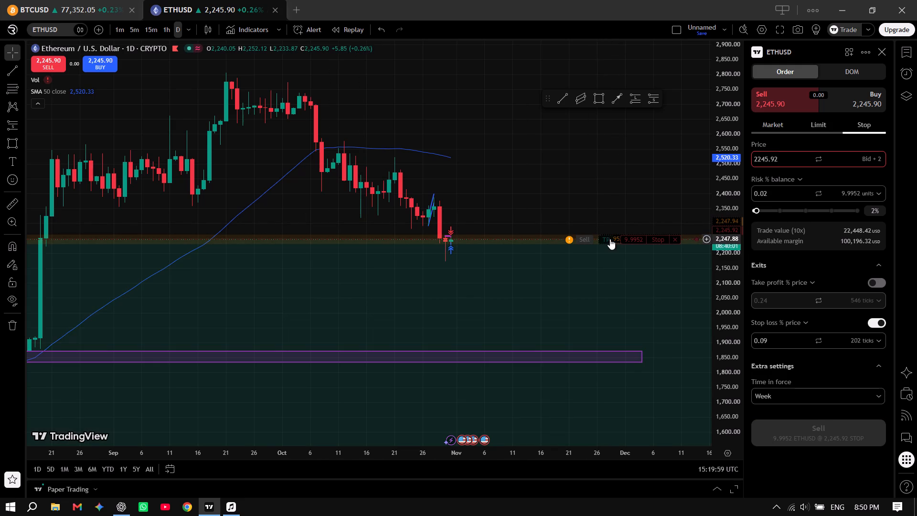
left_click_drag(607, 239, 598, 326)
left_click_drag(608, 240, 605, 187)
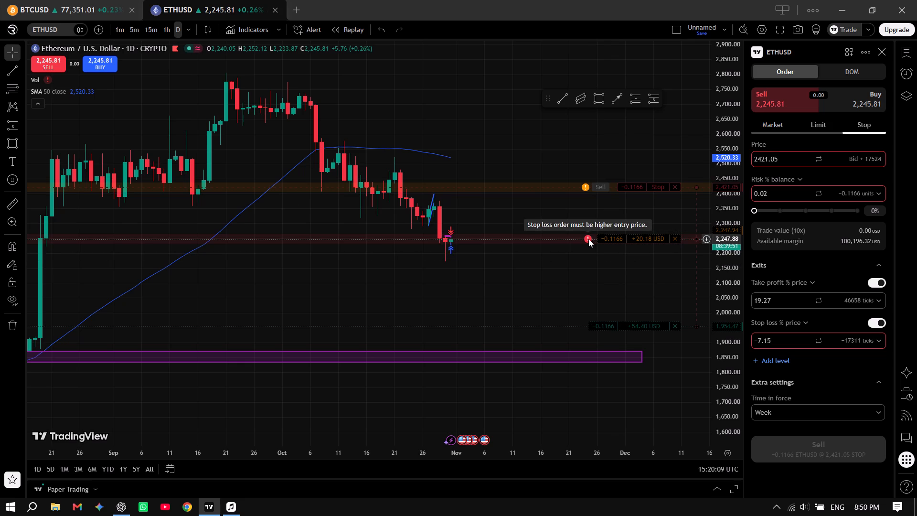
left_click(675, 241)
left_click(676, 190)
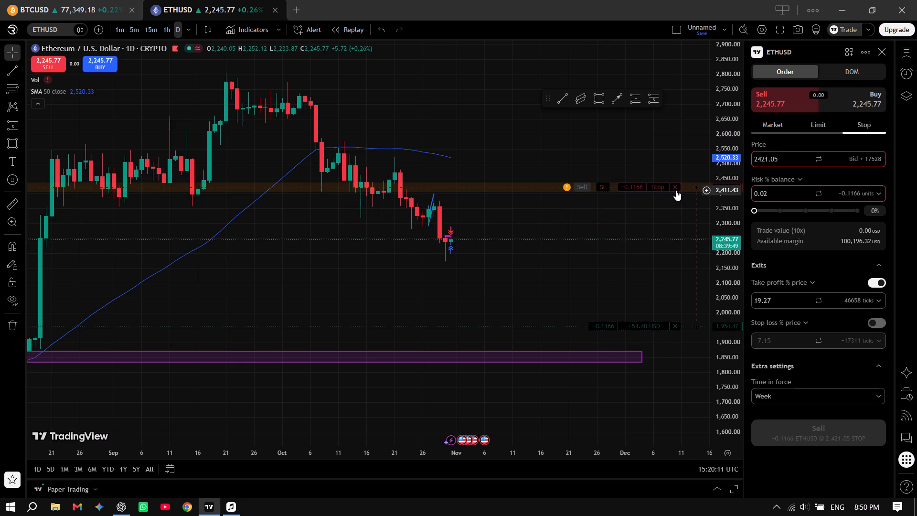
Review the ETHUSD daily chart around the August base zone and dismiss the music notification.
scroll(437, 263, "up", 3)
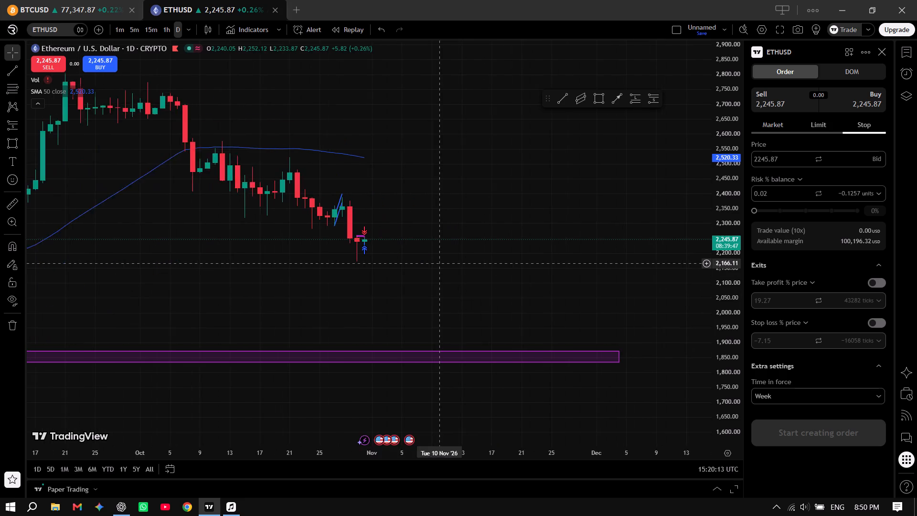
scroll(437, 263, "down", 7)
left_click_drag(623, 276, 421, 273)
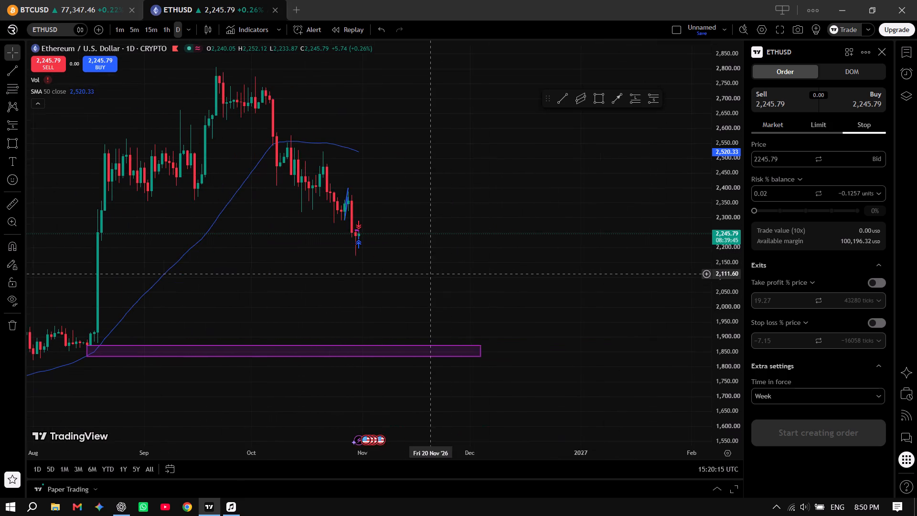
left_click_drag(421, 273, 420, 273)
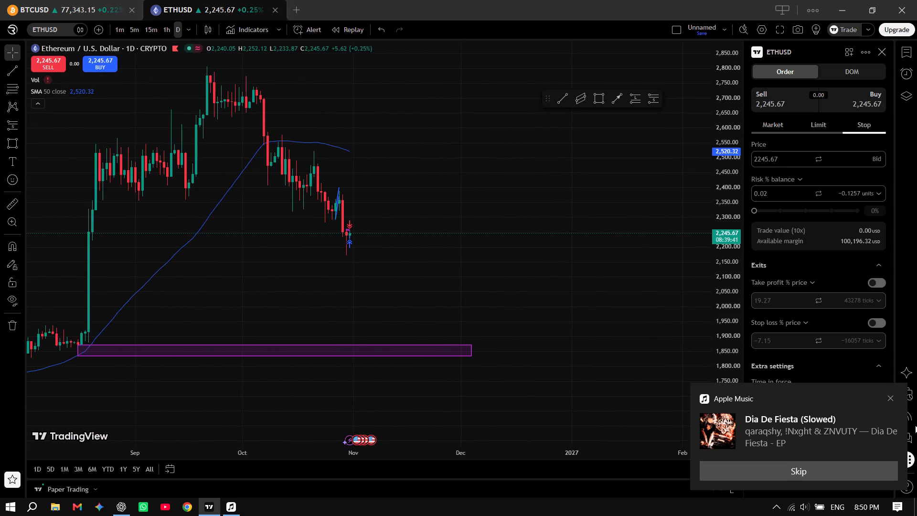
left_click(888, 394)
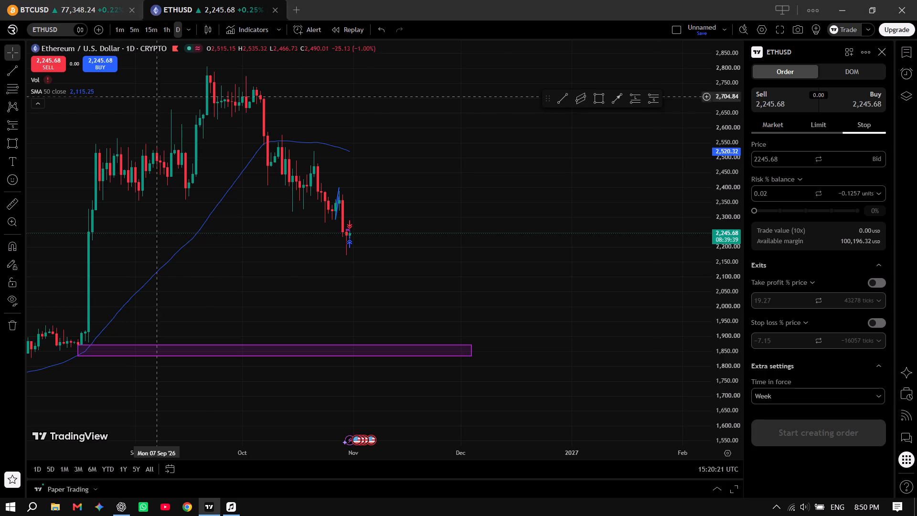
Examine ETHUSD on the 15-minute timeframe, comparing recent candles with the marked zones and the rising trend line.
left_click(156, 30)
left_click(128, 29)
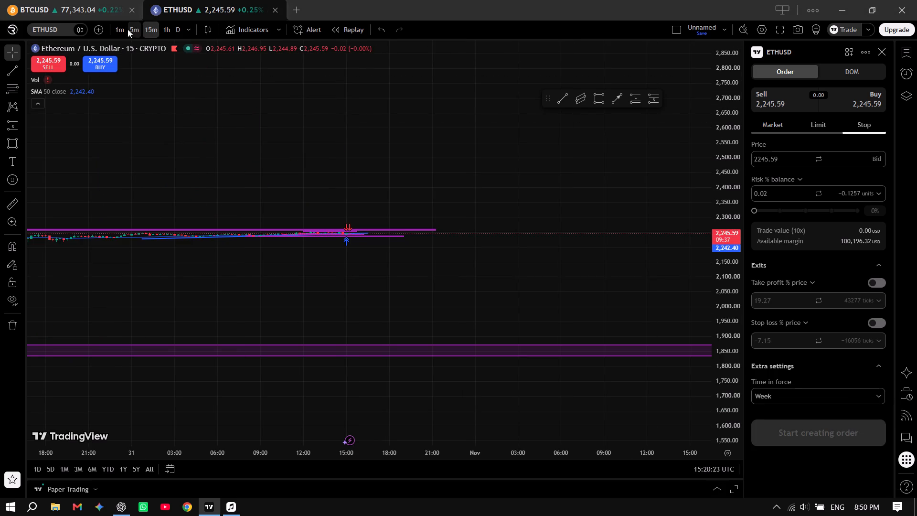
left_click(143, 30)
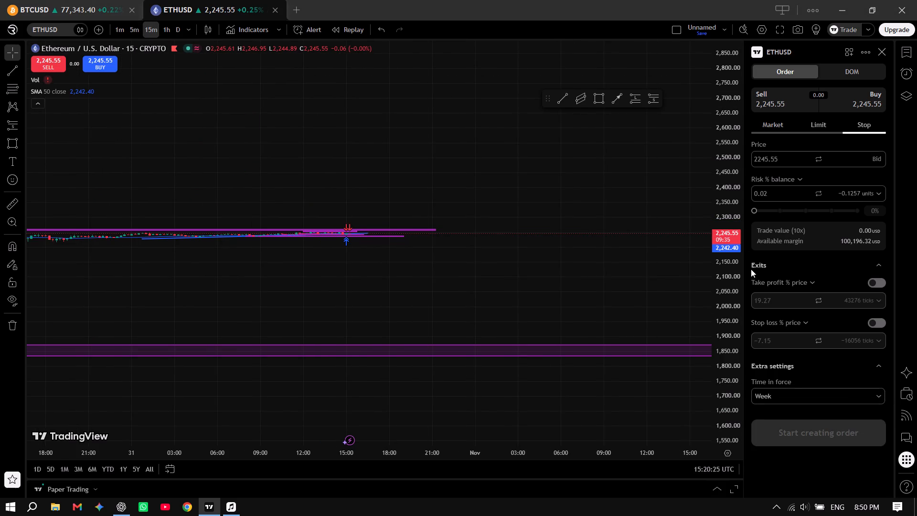
left_click_drag(736, 276, 725, 110)
left_click_drag(725, 257, 725, 115)
left_click_drag(729, 258, 728, 131)
left_click_drag(721, 231, 722, 131)
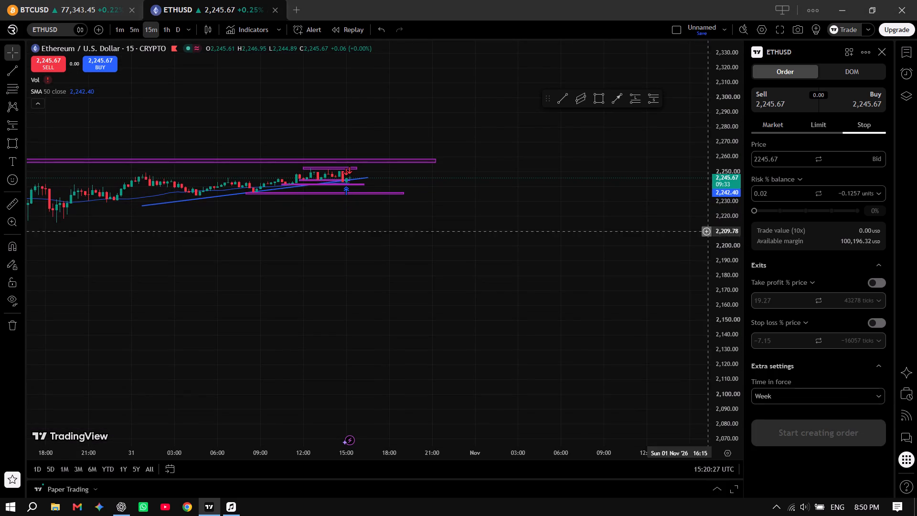
scroll(388, 246, "up", 9)
left_click_drag(733, 290, 748, 164)
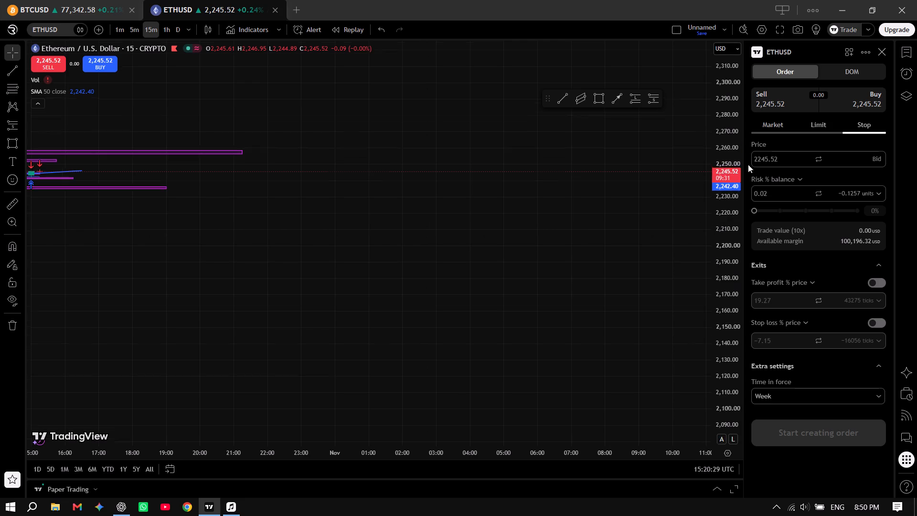
left_click_drag(748, 164, 750, 127)
left_click_drag(709, 278, 724, 211)
left_click_drag(724, 270, 730, 108)
scroll(352, 180, "up", 3)
left_click_drag(283, 137, 287, 144)
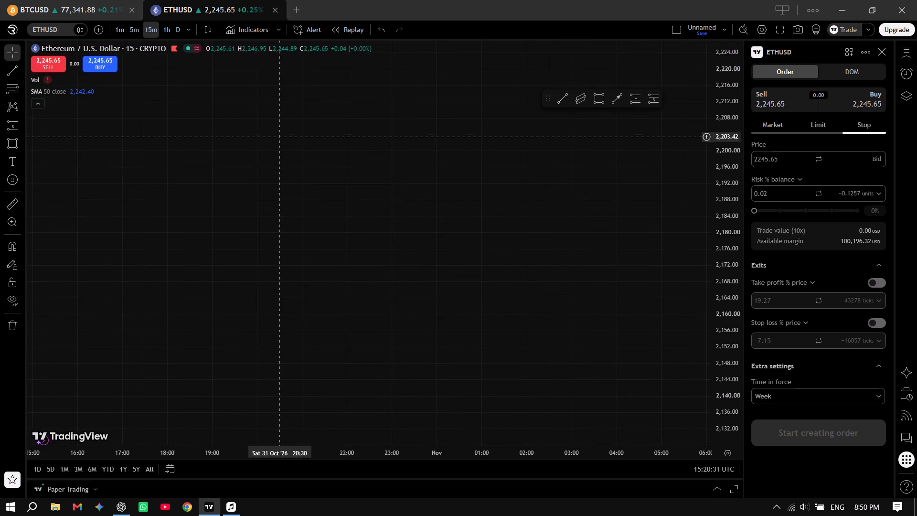
left_click_drag(287, 144, 544, 323)
left_click_drag(416, 197, 504, 329)
scroll(558, 313, "up", 4)
scroll(456, 291, "down", 16)
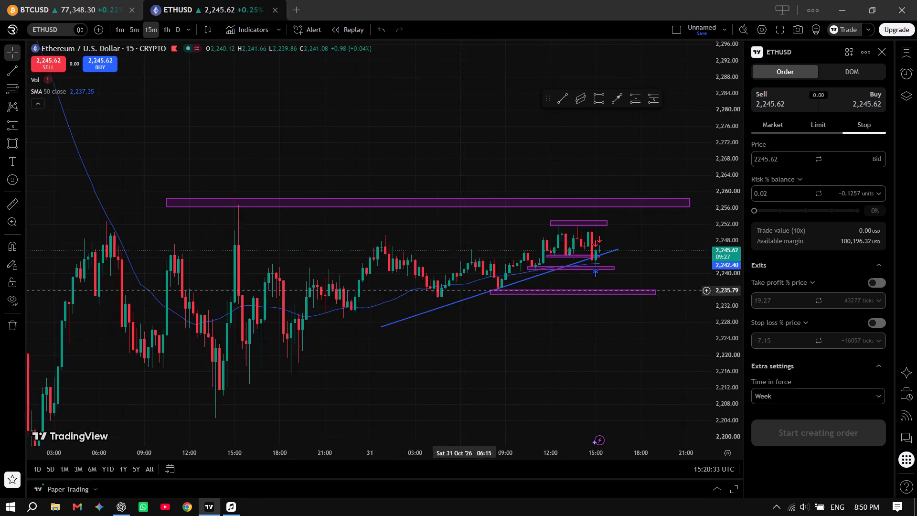
scroll(463, 290, "down", 9)
left_click_drag(625, 303, 279, 253)
scroll(279, 253, "up", 5)
left_click_drag(212, 224, 520, 243)
scroll(725, 272, "up", 20)
scroll(725, 272, "up", 2)
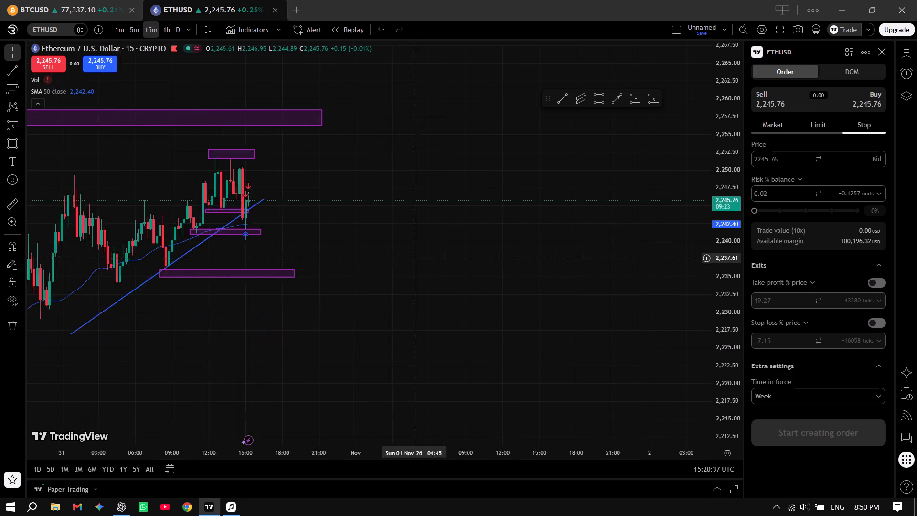
scroll(414, 258, "up", 6)
left_click_drag(228, 214, 651, 222)
scroll(477, 248, "up", 4)
left_click_drag(358, 231, 537, 230)
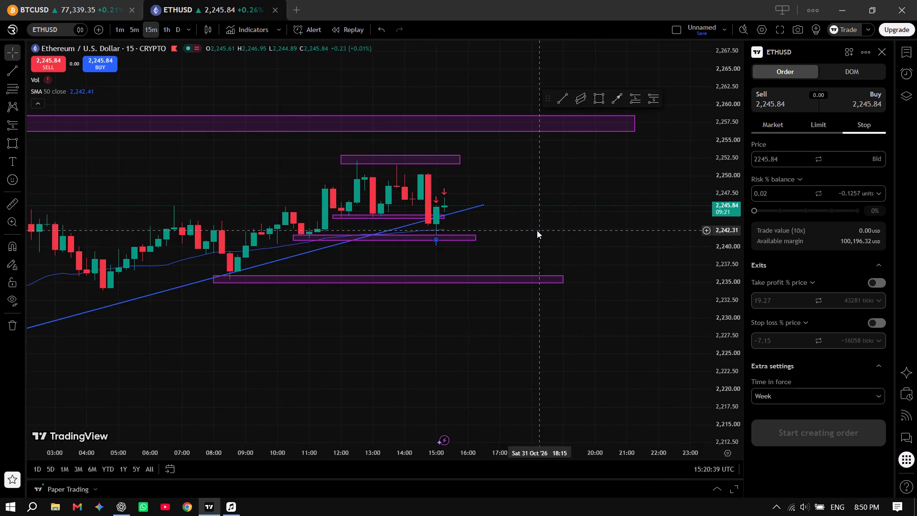
scroll(537, 230, "down", 4)
Set ETHUSD to the 5-minute timeframe and examine recent candles against the marked zones, rising trend line and 50-period SMA.
left_click(139, 30)
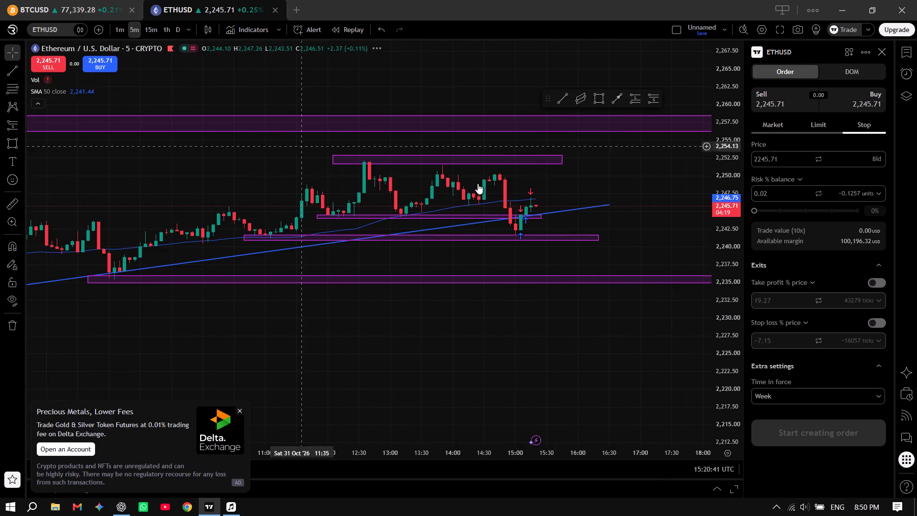
left_click_drag(580, 202, 498, 240)
scroll(731, 231, "up", 11)
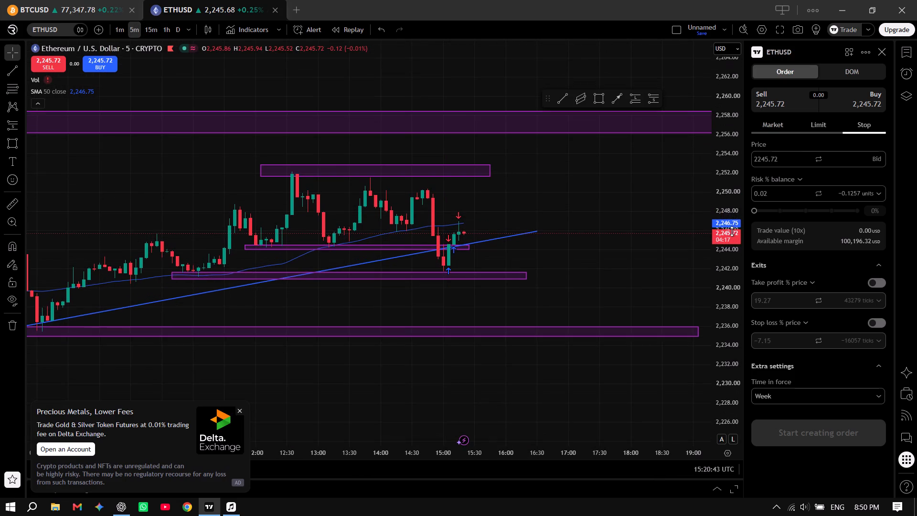
scroll(732, 231, "up", 16)
scroll(517, 222, "down", 5)
scroll(508, 221, "up", 6)
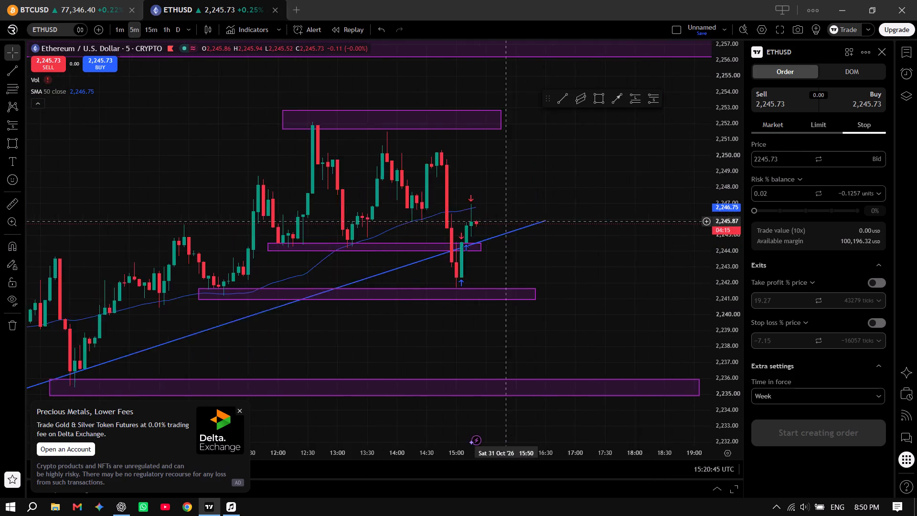
left_click_drag(619, 248, 402, 205)
Compare BTCUSD's 5-minute price action with ETHUSD's around their marked zones, closing the advertisement on ETHUSD.
left_click(60, 0)
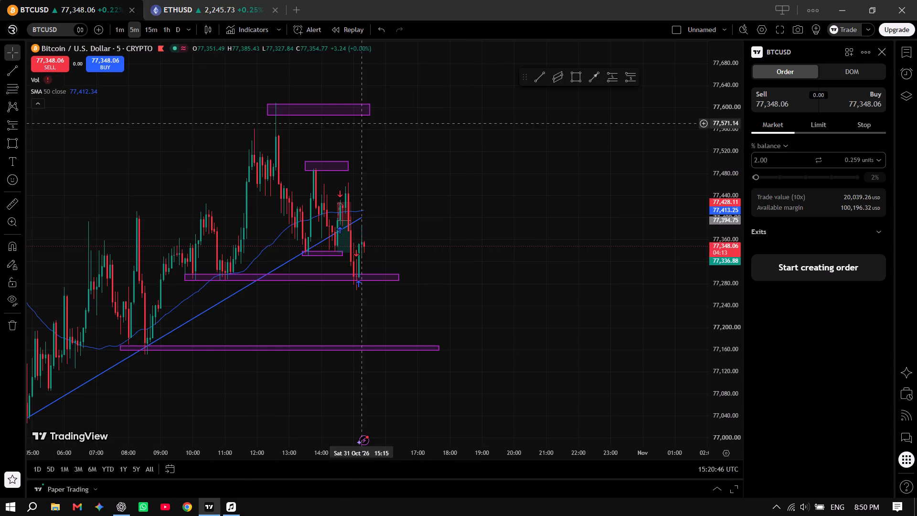
scroll(459, 229, "up", 3)
left_click_drag(349, 226, 593, 162)
left_click_drag(592, 220, 585, 283)
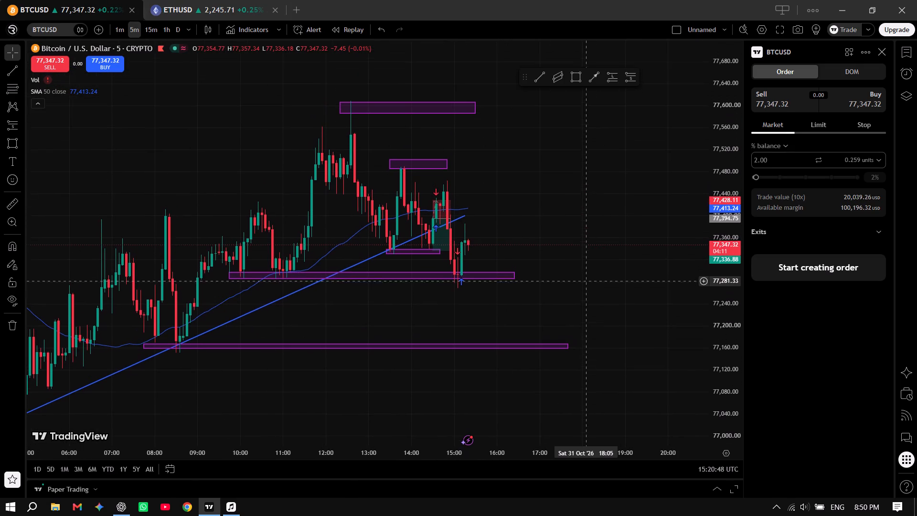
left_click_drag(585, 283, 586, 285)
left_click(187, 5)
left_click_drag(420, 226, 675, 277)
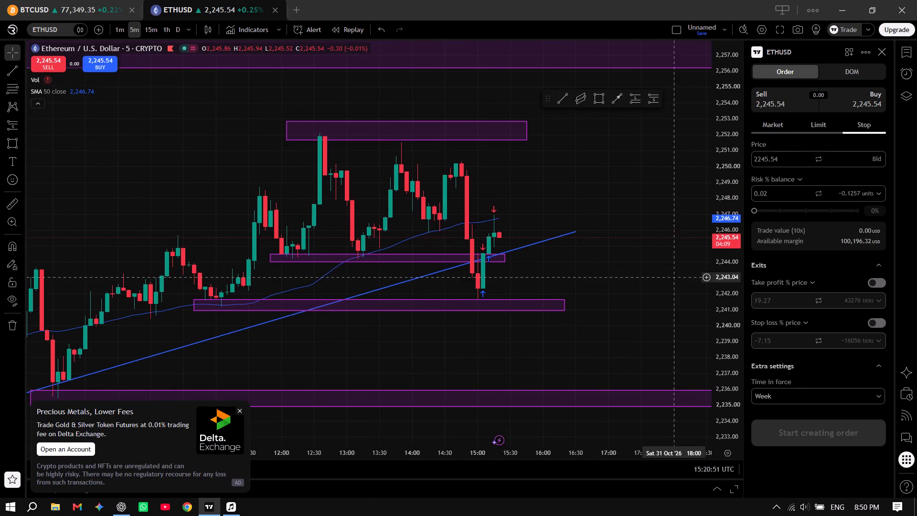
left_click_drag(603, 215, 608, 249)
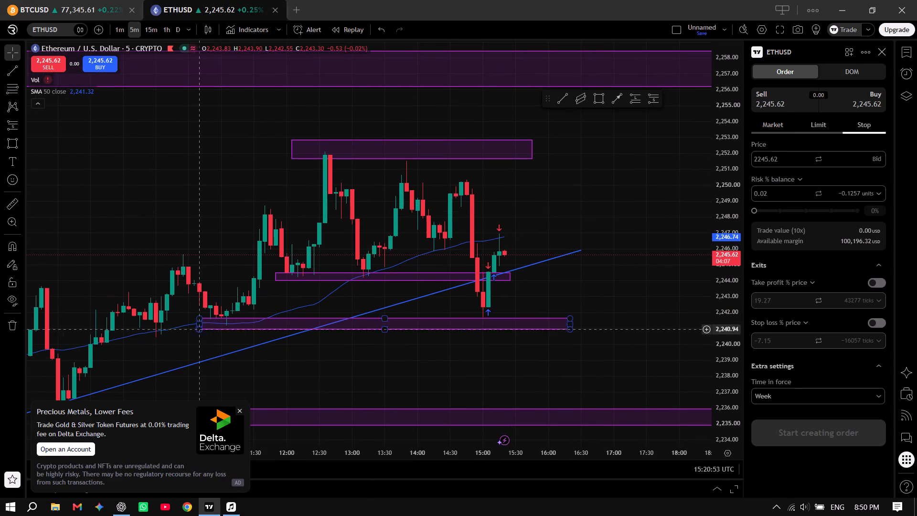
left_click(239, 411)
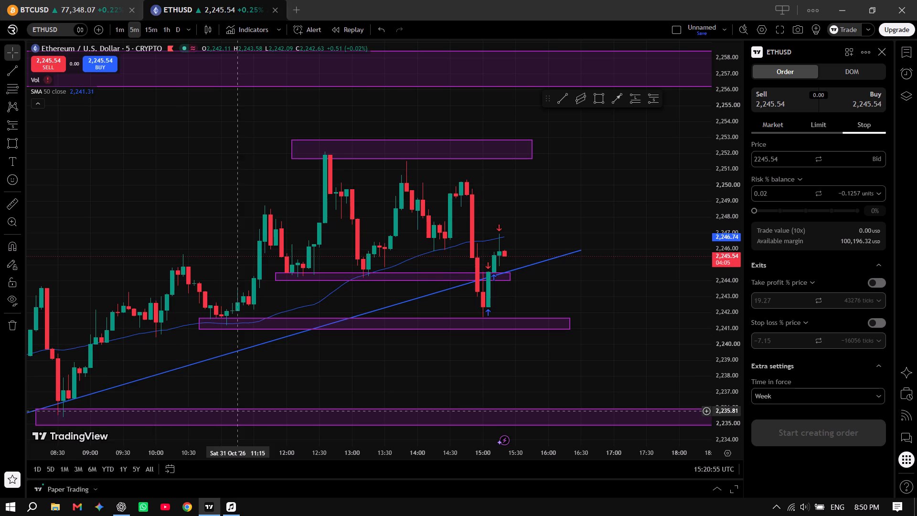
left_click_drag(537, 345, 272, 351)
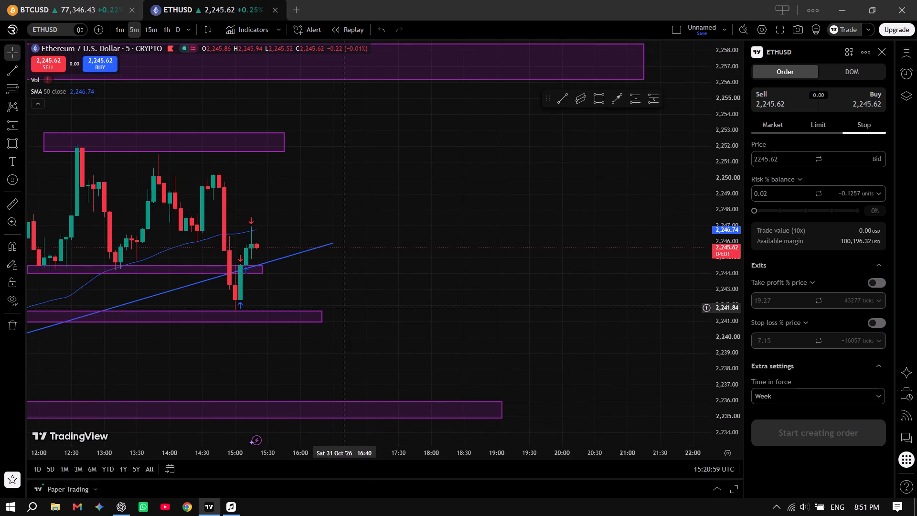
Review the balance history of the Paper Trading account and collapse the account manager.
left_click(73, 492)
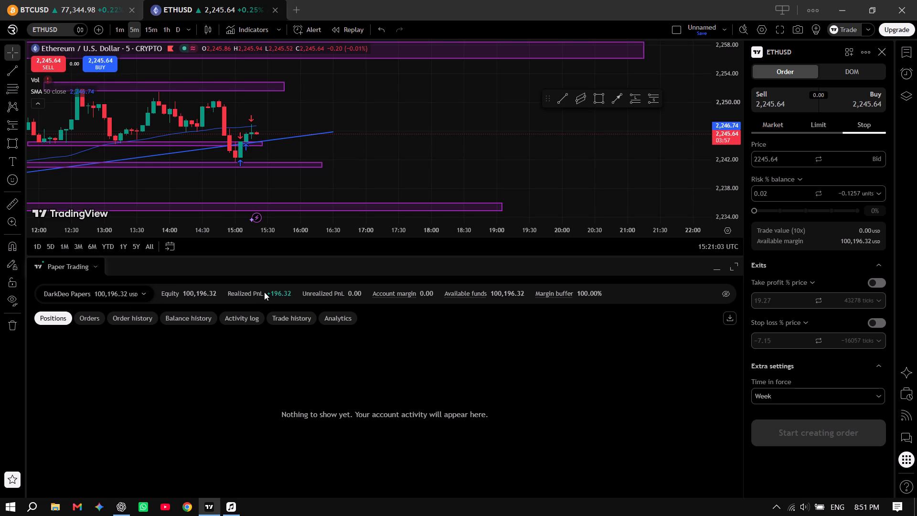
left_click(186, 317)
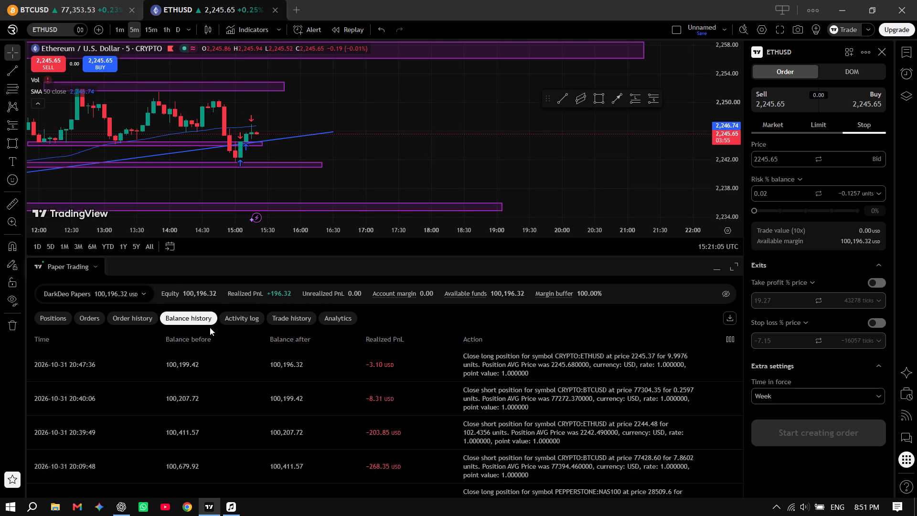
left_click(48, 319)
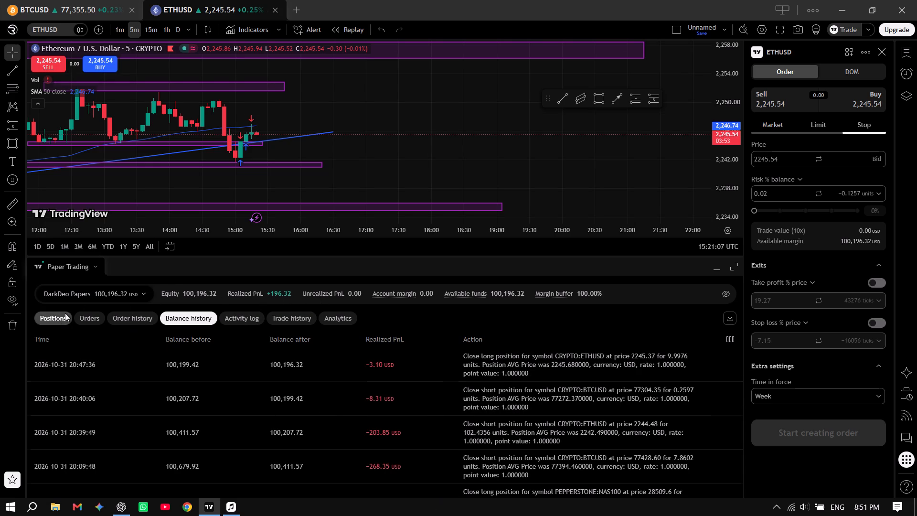
left_click(69, 263)
Examine the latest 5-minute candles on ETHUSD and BTCUSD relative to their support zones and rising trend lines.
scroll(417, 274, "up", 2)
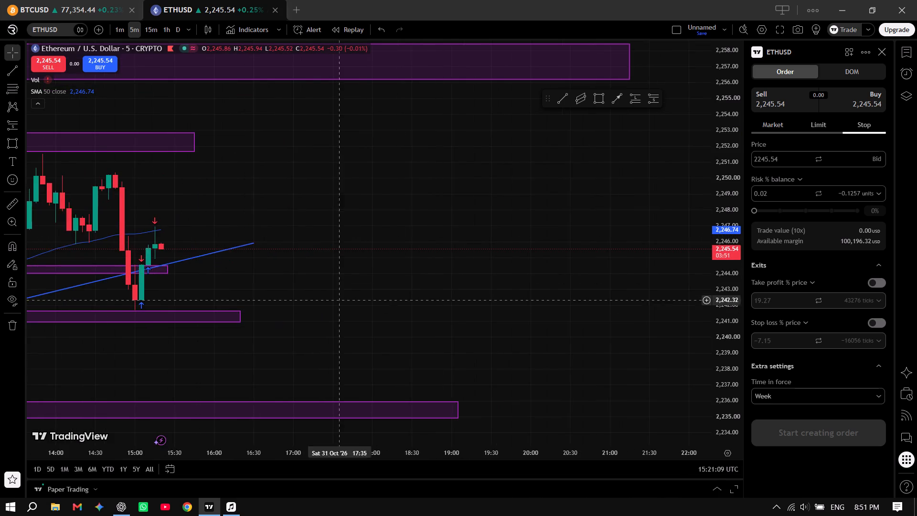
left_click_drag(322, 284, 677, 187)
scroll(651, 310, "down", 3)
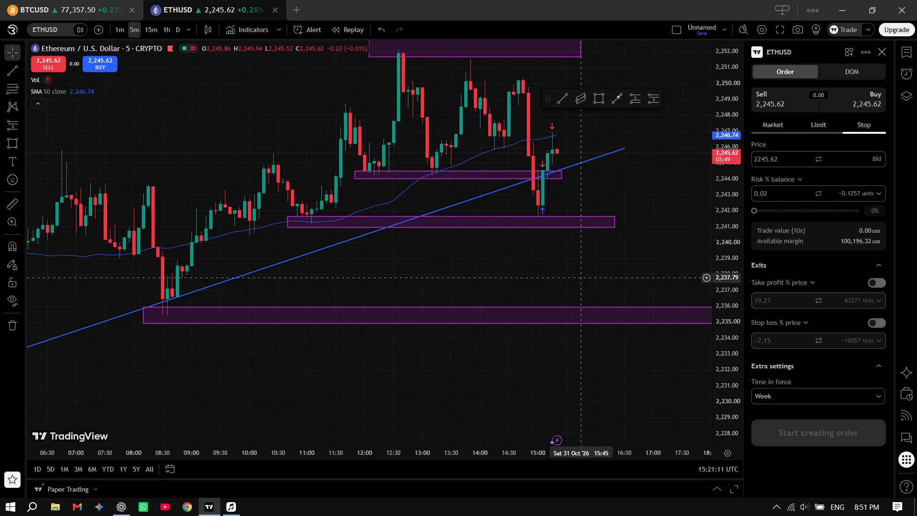
key("ctrl+Tab")
scroll(404, 266, "up", 2)
left_click_drag(531, 251, 462, 306)
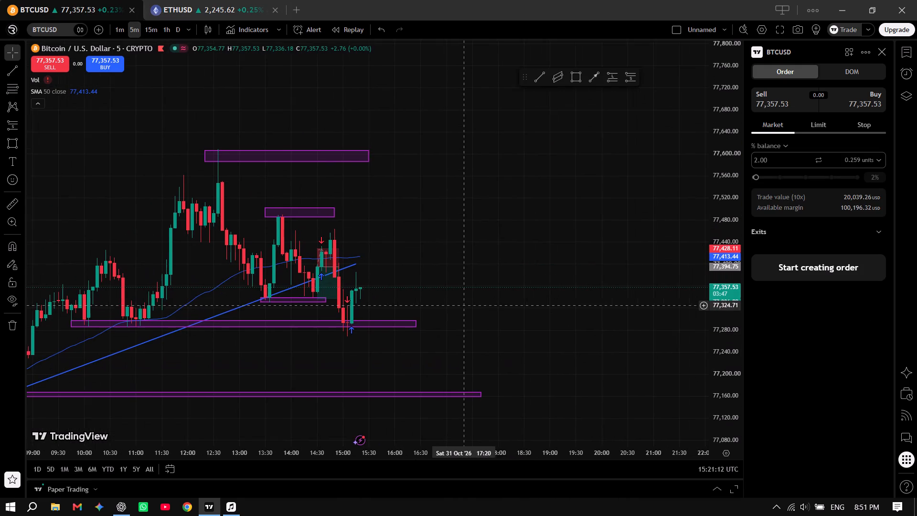
left_click_drag(462, 306, 461, 306)
key("ctrl+Tab")
left_click_drag(568, 279, 443, 339)
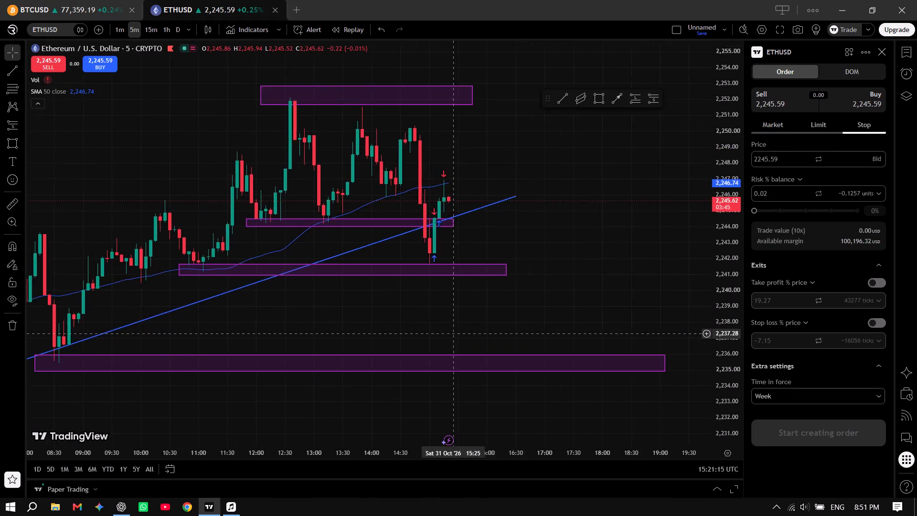
left_click_drag(443, 339, 379, 389)
Alternate between the BTCUSD and ETHUSD 5-minute charts to compare their price structures.
key("ctrl+Tab")
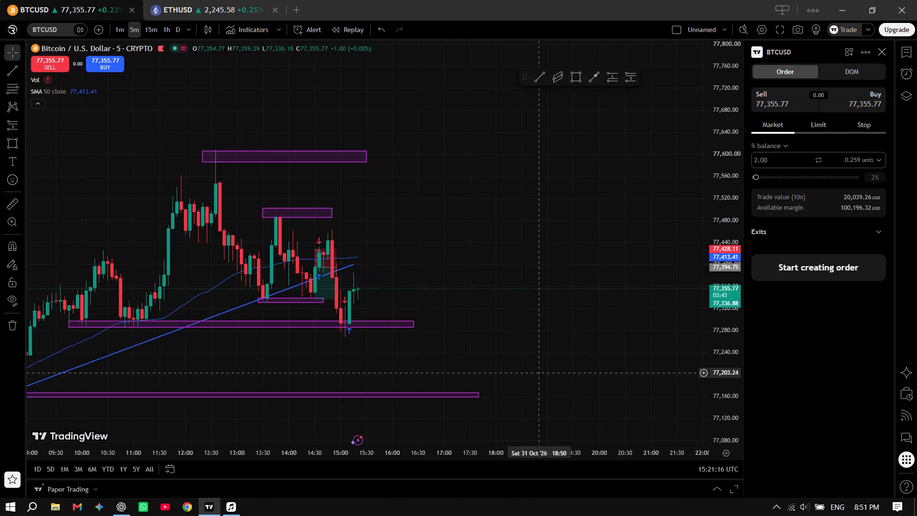
key("ctrl+Tab")
key("ctrl+Tab")
key("ctrl+Tab")
key("ctrl+Tab")
key("ctrl+Tab")
key("ctrl+Tab")
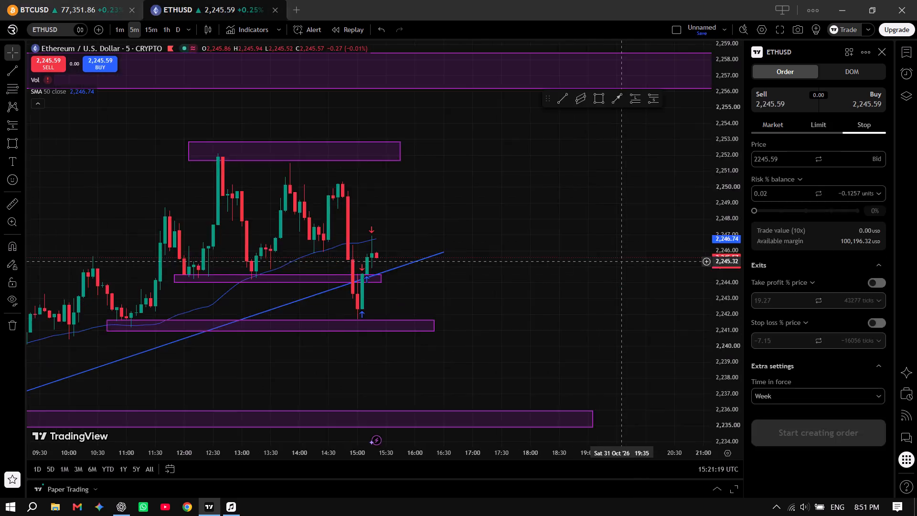
key("ctrl+Tab")
key("ctrl+Tab")
Close the order ticket on both the BTCUSD and ETHUSD charts.
left_click(885, 54)
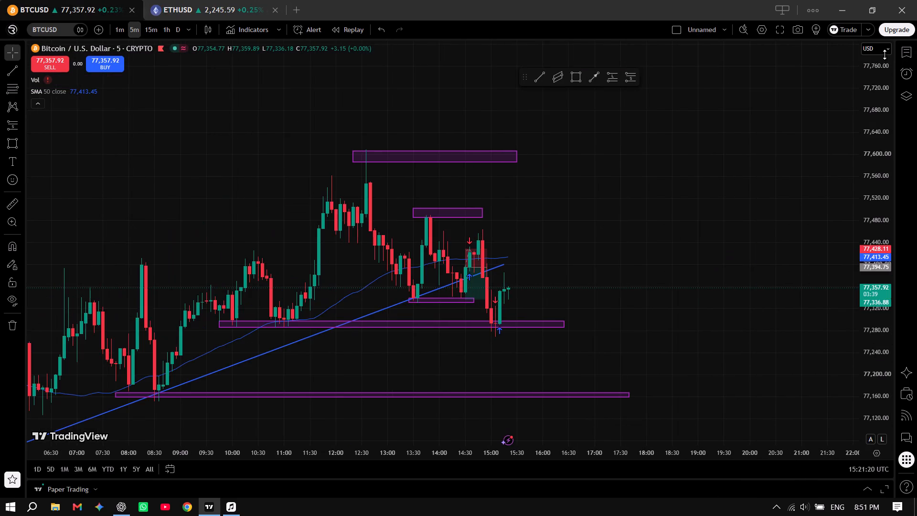
key("ctrl+Tab")
left_click(881, 51)
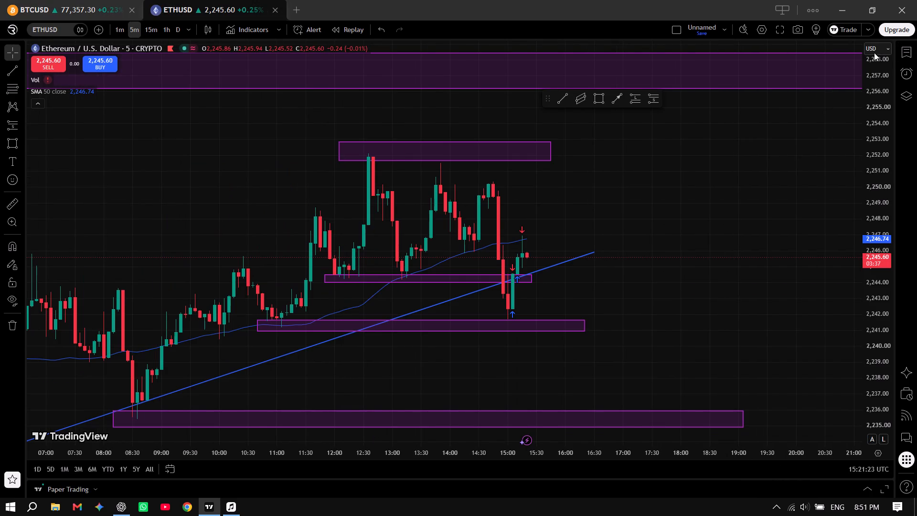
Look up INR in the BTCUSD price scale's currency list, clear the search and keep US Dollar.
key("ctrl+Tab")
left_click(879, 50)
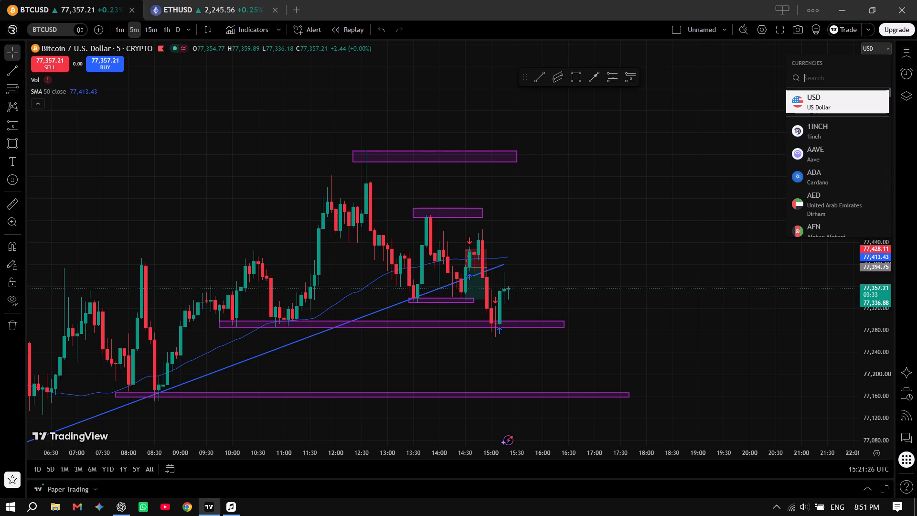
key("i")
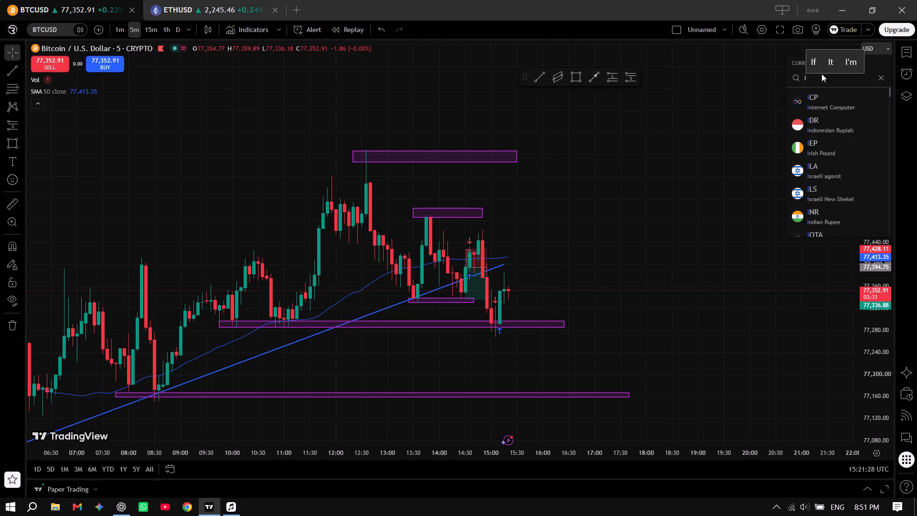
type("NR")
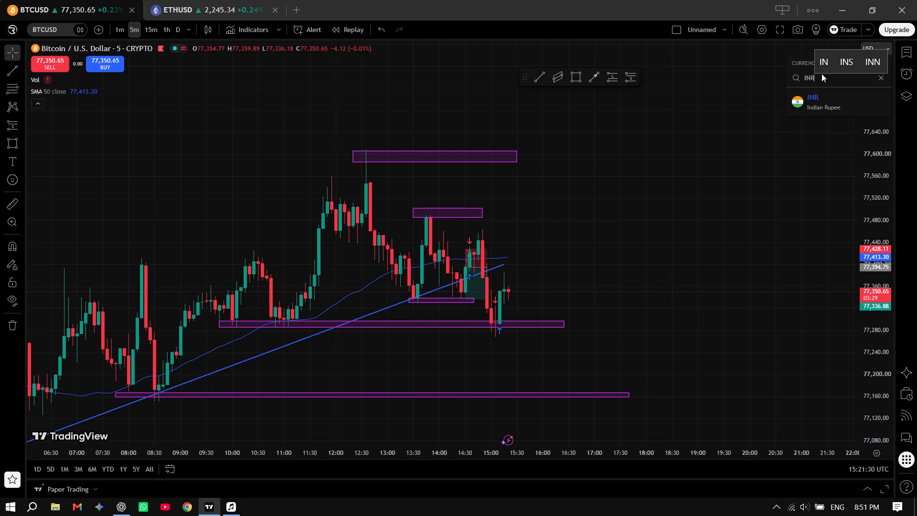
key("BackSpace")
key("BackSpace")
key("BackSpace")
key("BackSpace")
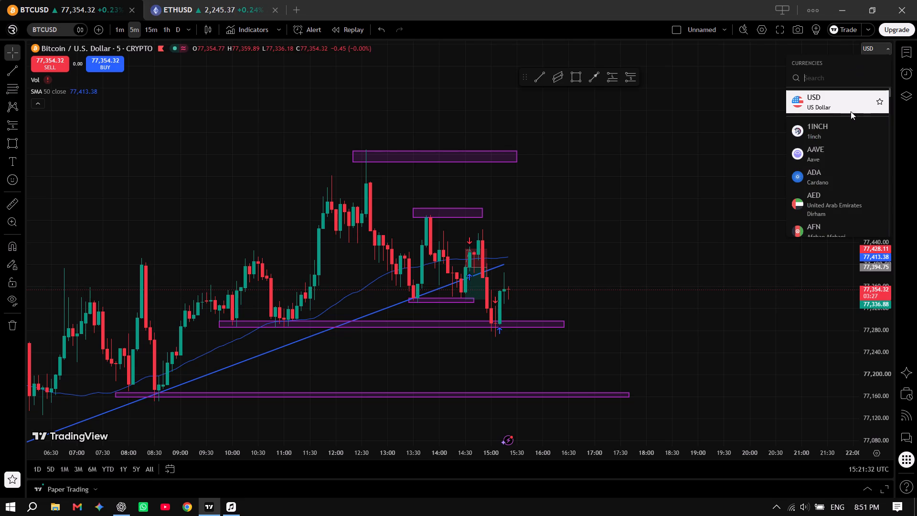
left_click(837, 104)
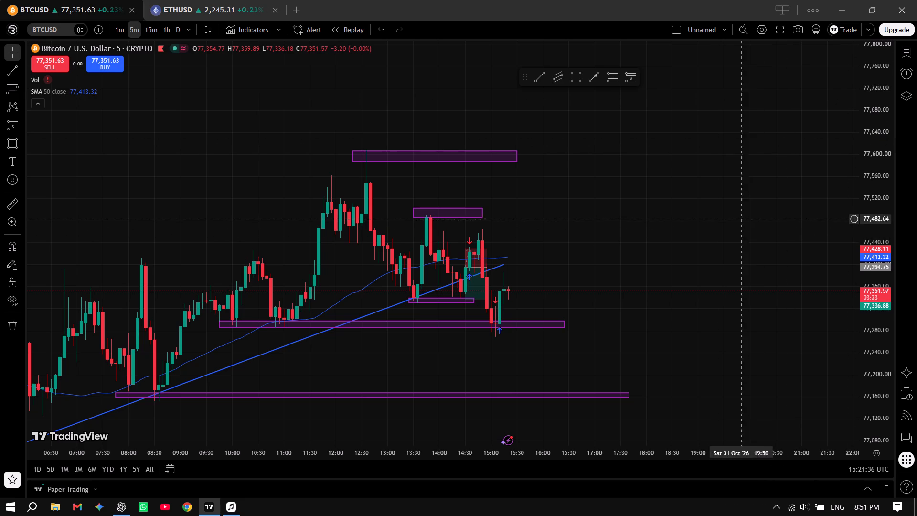
Review BTCUSD and ETHUSD 5-minute price action again with the charts at full width.
scroll(581, 263, "up", 3)
left_click_drag(491, 276, 607, 207)
left_click(217, 0)
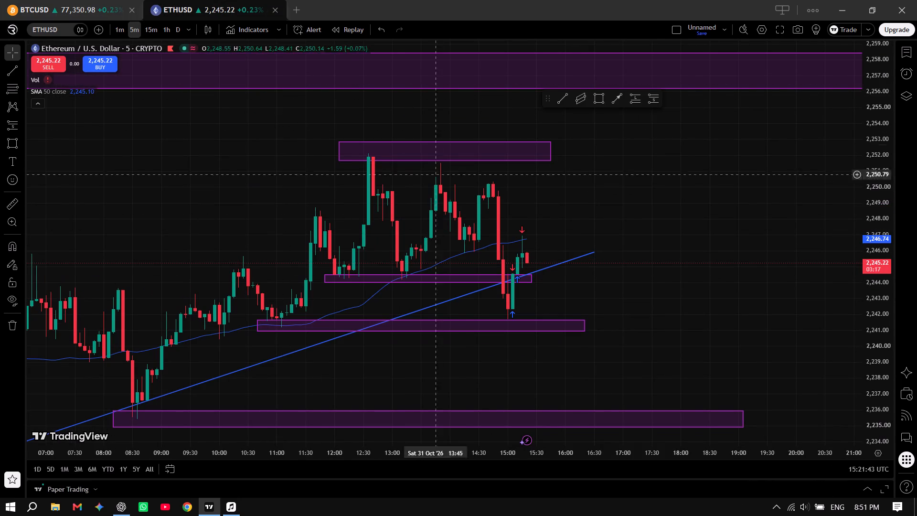
left_click_drag(814, 257, 744, 230)
left_click_drag(570, 215, 724, 226)
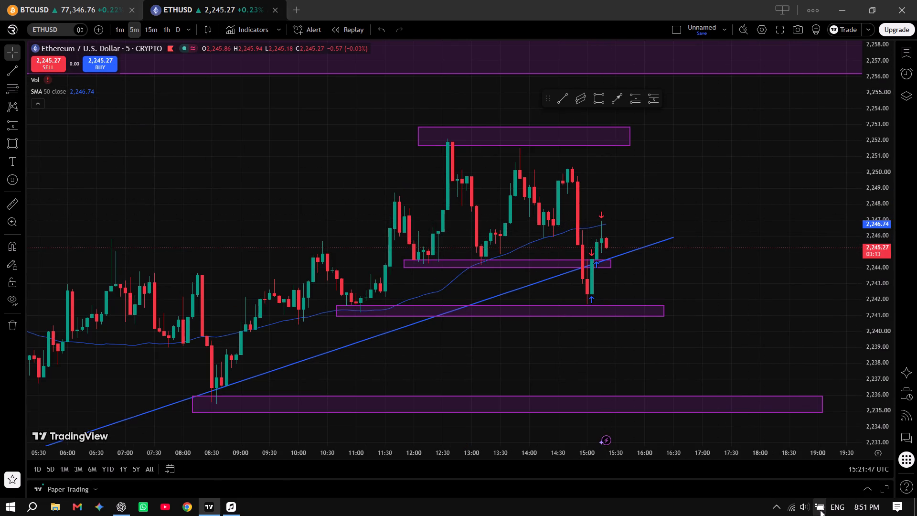
Clear all notifications in the Windows notification centre and close it.
left_click(888, 504)
left_click(874, 432)
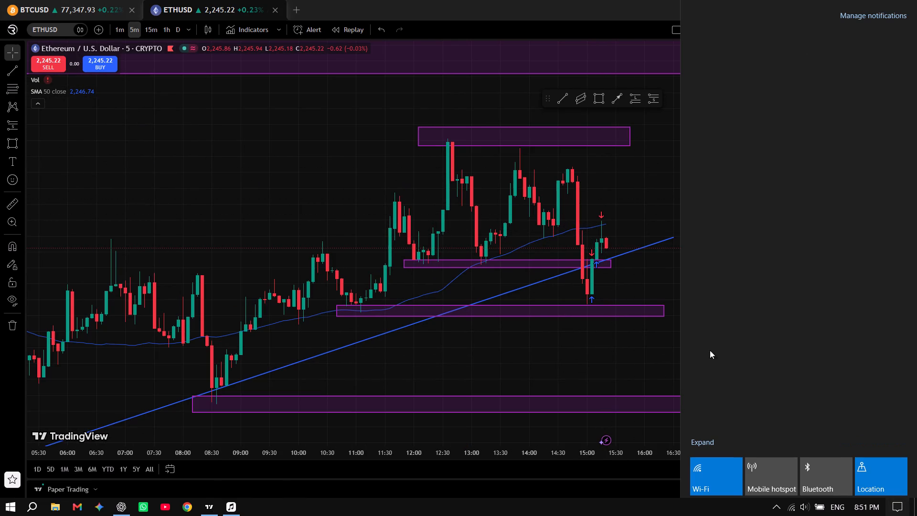
left_click_drag(654, 233, 653, 229)
Show the hidden system tray icons.
left_click(779, 511)
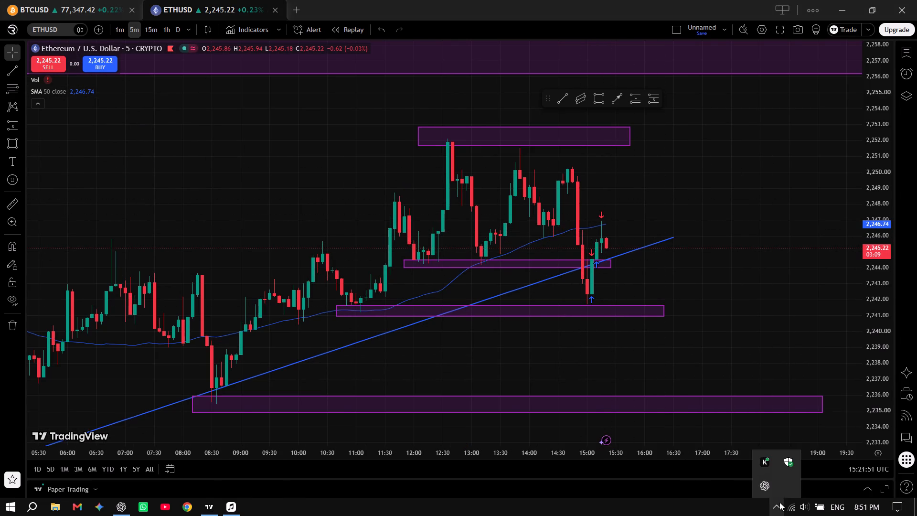